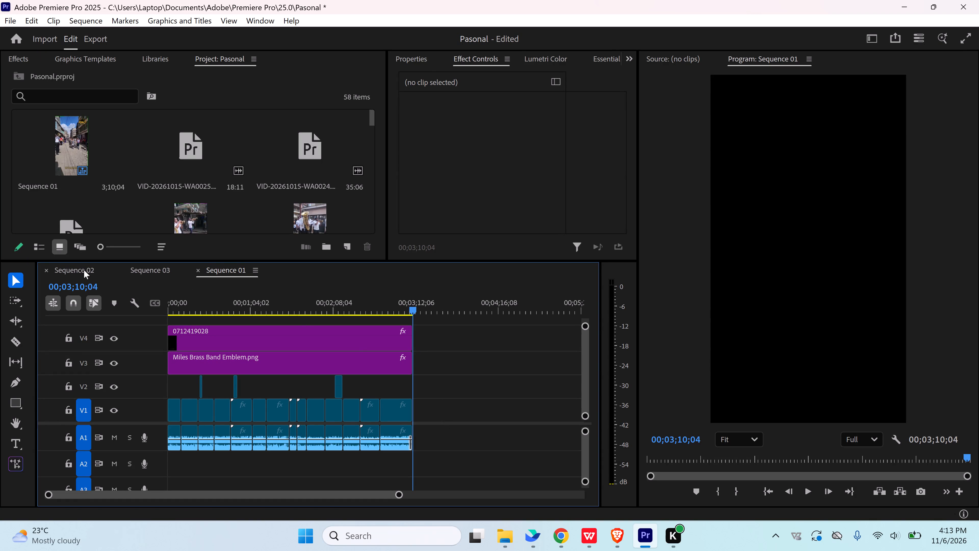
Reorder the open timelines as Sequence 01, Sequence 02, Sequence 03, and bring Sequence 02 into view.
left_click_drag(84, 270, 224, 269)
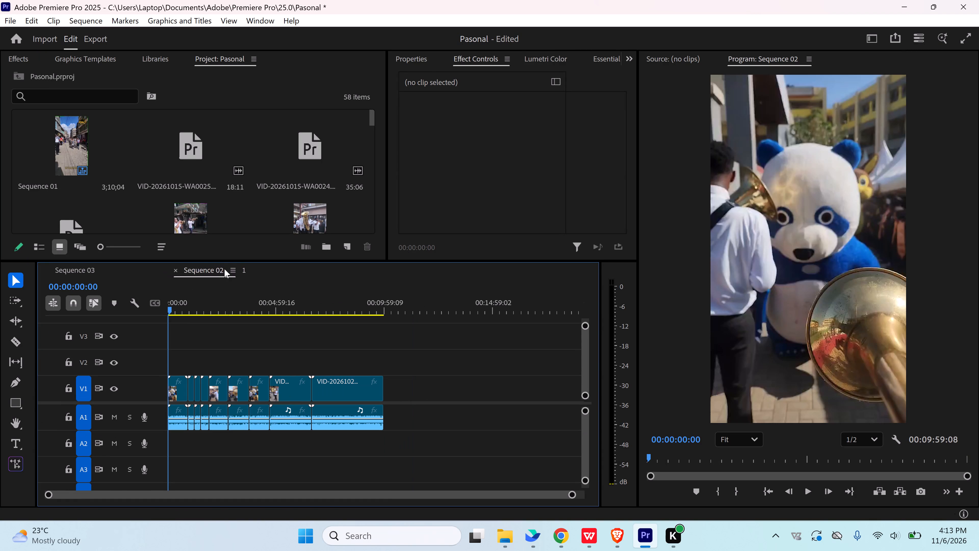
left_click_drag(224, 269, 306, 272)
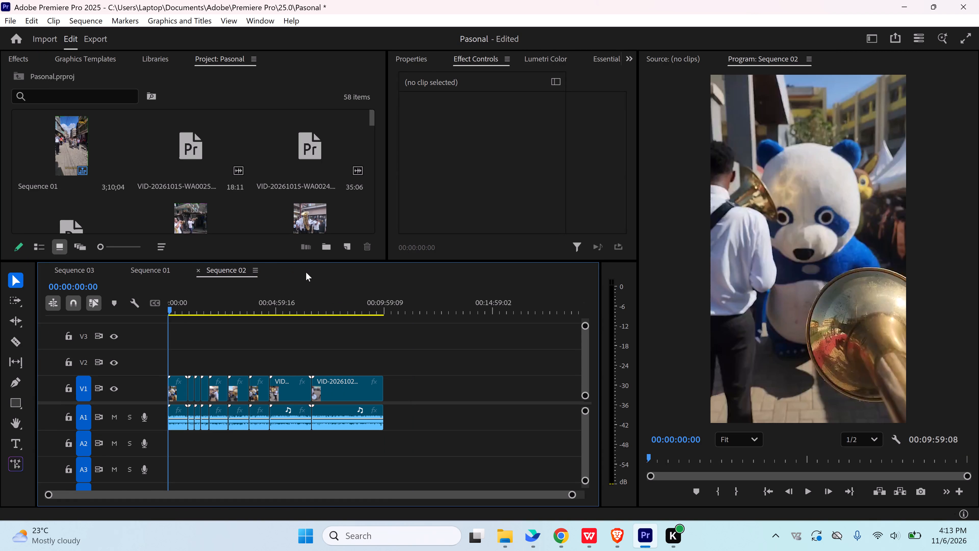
left_click_drag(70, 271, 288, 270)
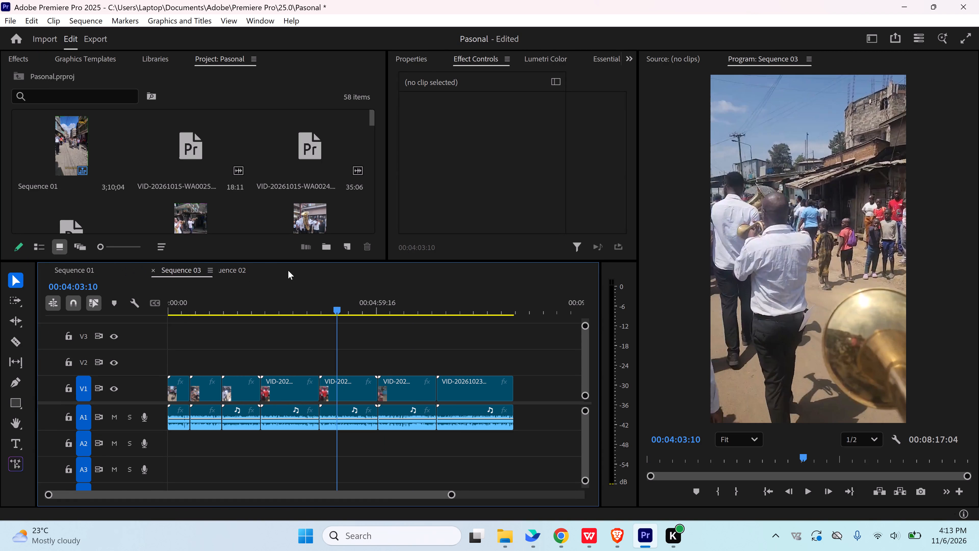
left_click_drag(288, 270, 401, 279)
left_click(151, 268)
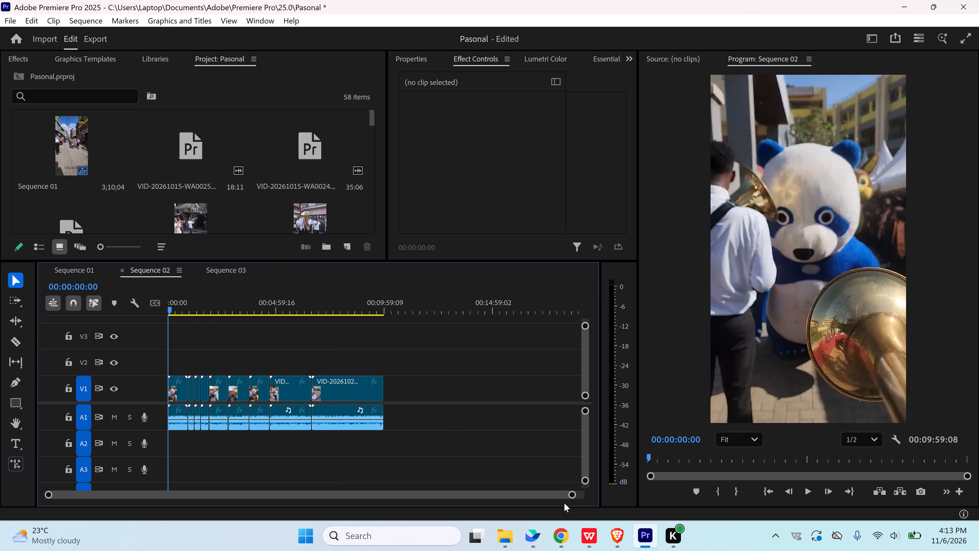
Play the opening clip of Sequence 02 from the start to judge where it should be cut.
left_click_drag(572, 494, 511, 487)
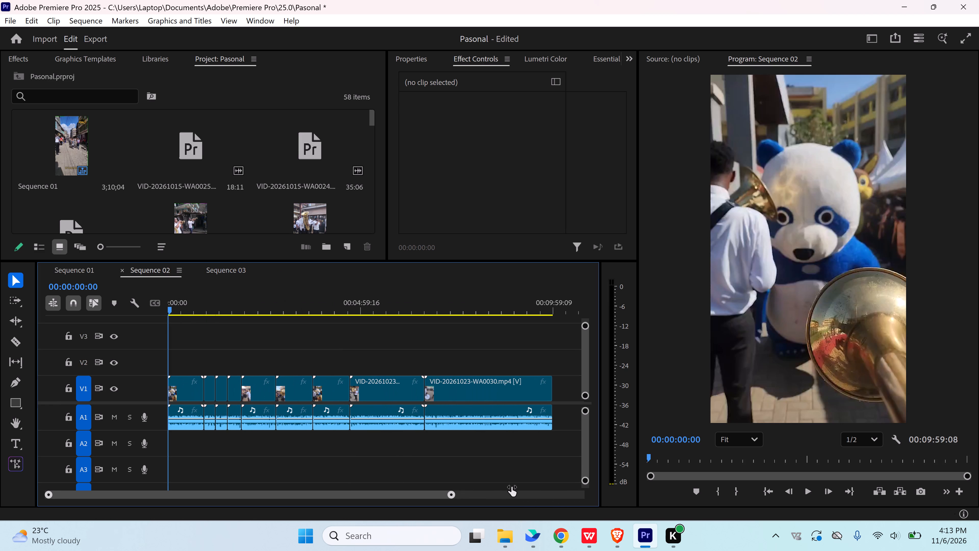
left_click_drag(511, 487, 435, 481)
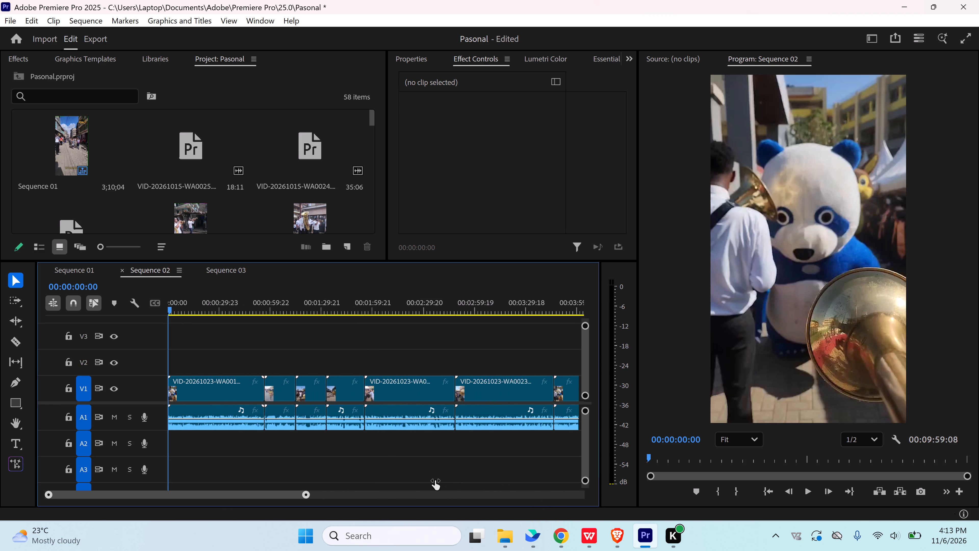
left_click_drag(435, 481, 433, 481)
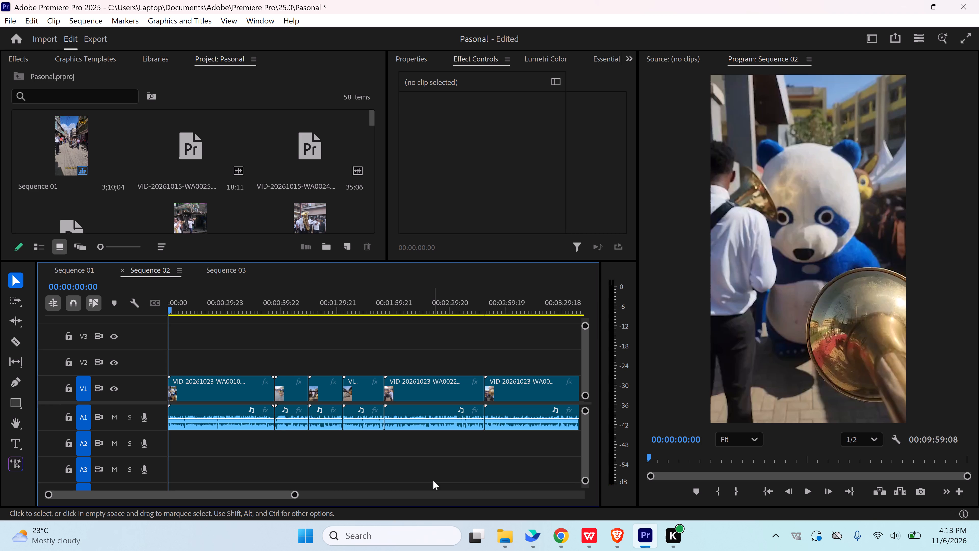
left_click_drag(177, 308, 184, 310)
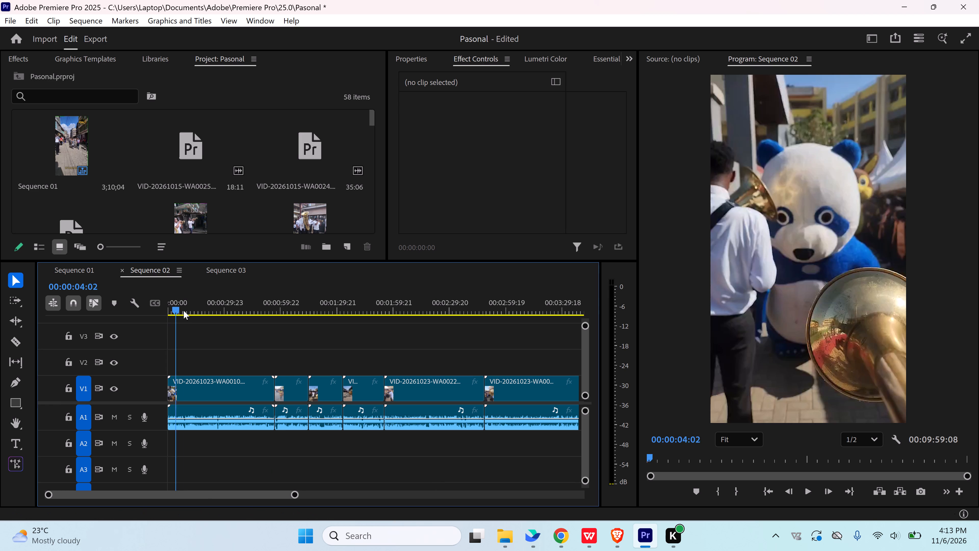
left_click_drag(184, 310, 144, 319)
key("space")
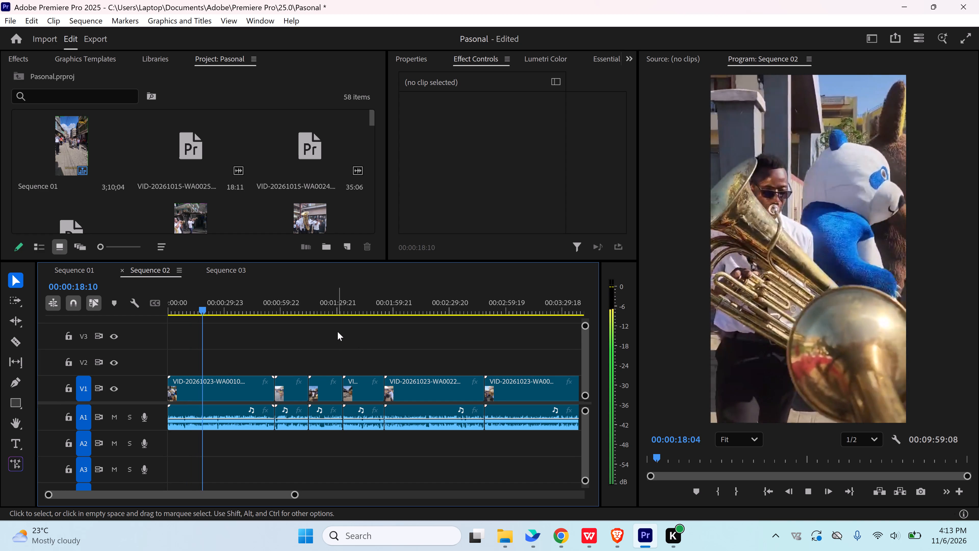
key("space")
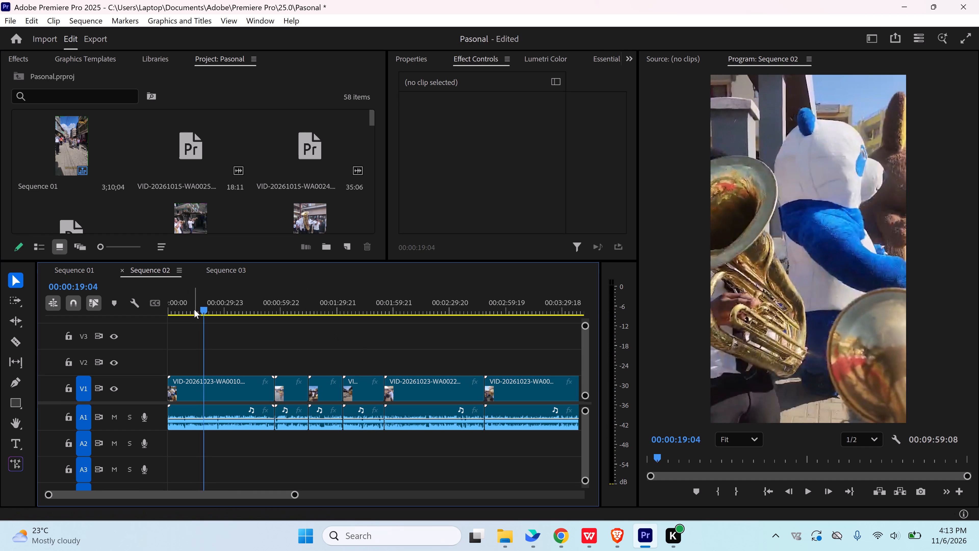
left_click(194, 309)
key("space")
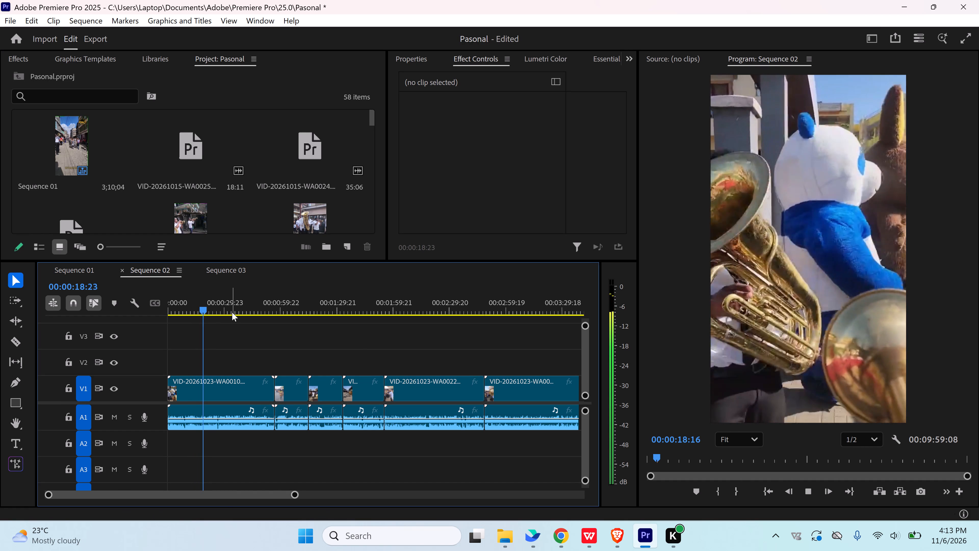
Replay the opening clip from the start and split it with the Razor tool at 00:00:19:01.
left_click_drag(191, 312, 163, 314)
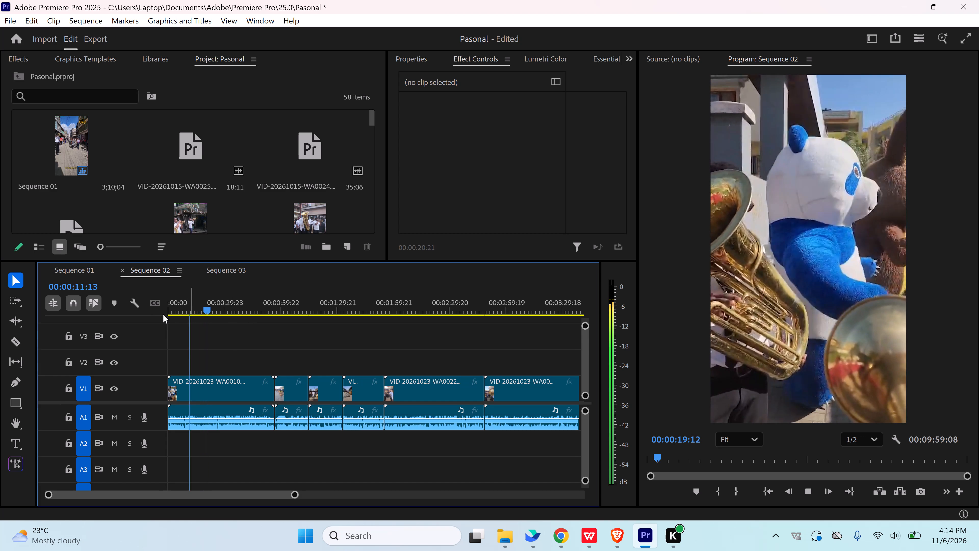
left_click_drag(163, 314, 152, 315)
key("space")
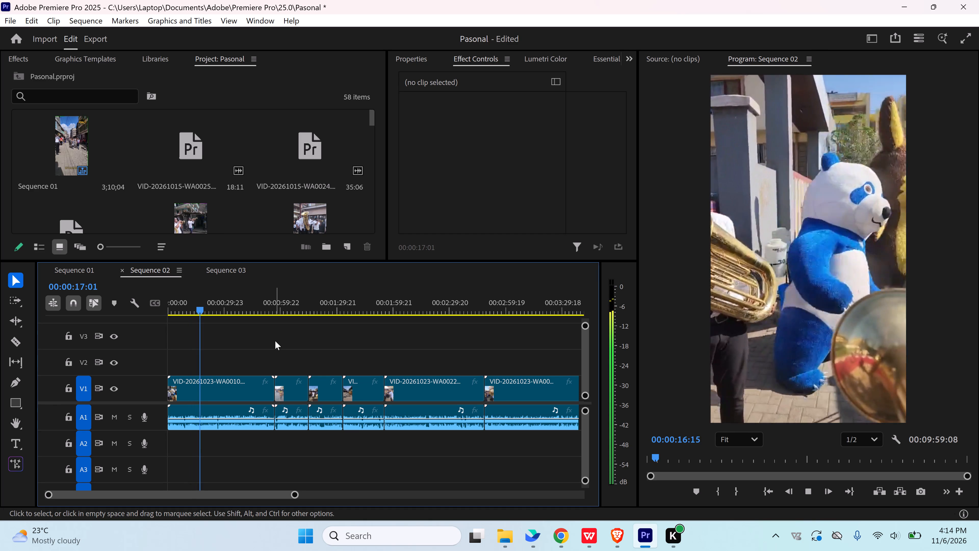
key("space")
key("space")
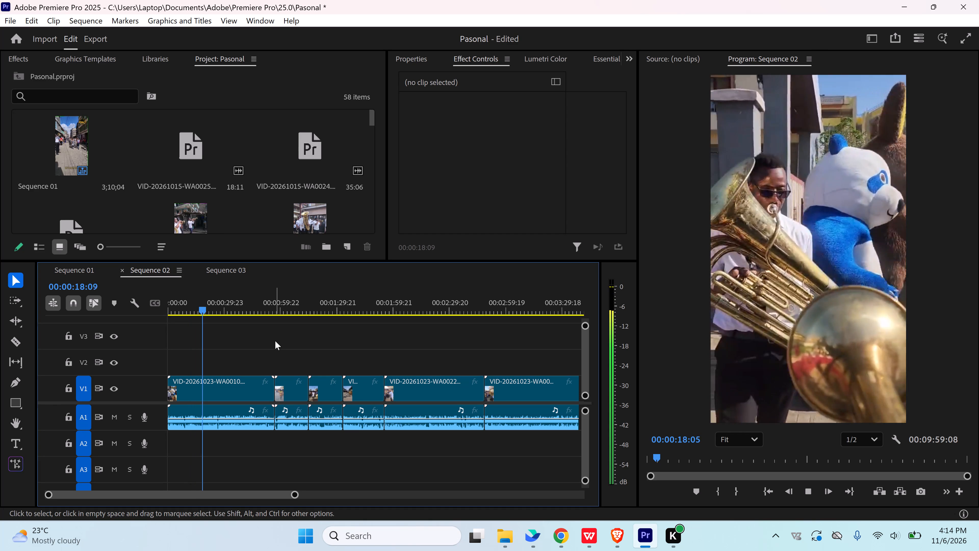
key("space")
key("c")
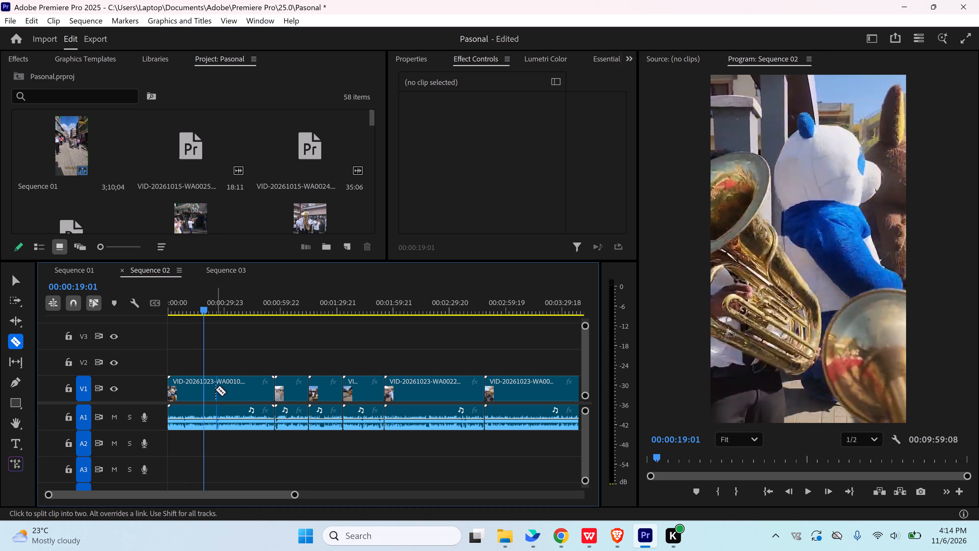
left_click(205, 386)
key("v")
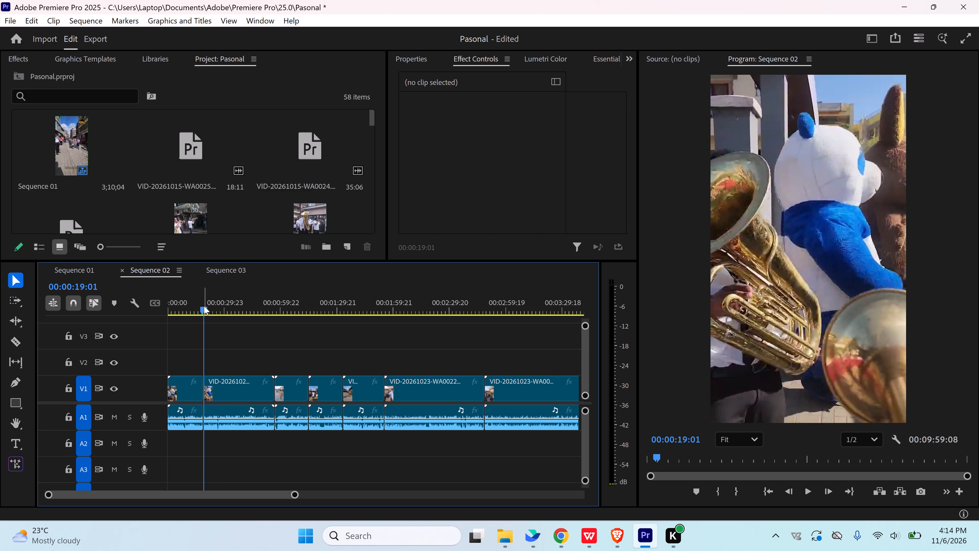
Delete the part of the opening clip after the 00:00:19:01 cut and close the gap it leaves.
left_click_drag(204, 306, 262, 314)
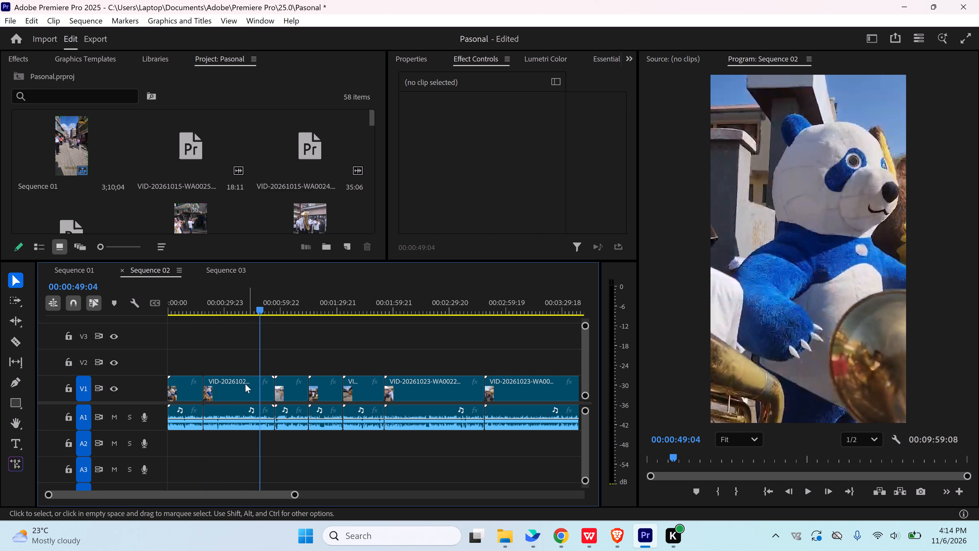
left_click(240, 387)
key("Delete")
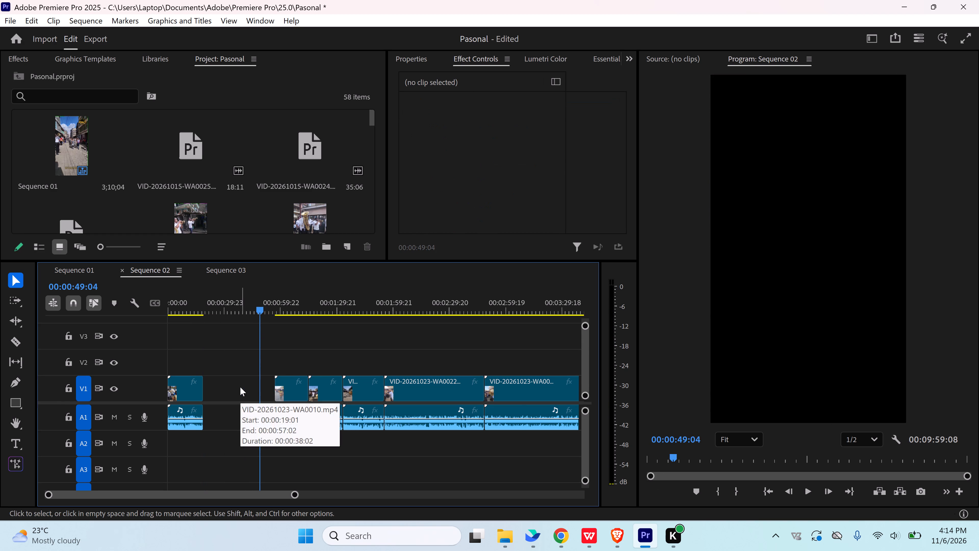
left_click(239, 387)
key("Delete")
Play across the new join, and skim the following clips of Sequence 02 to examine their footage.
left_click(199, 312)
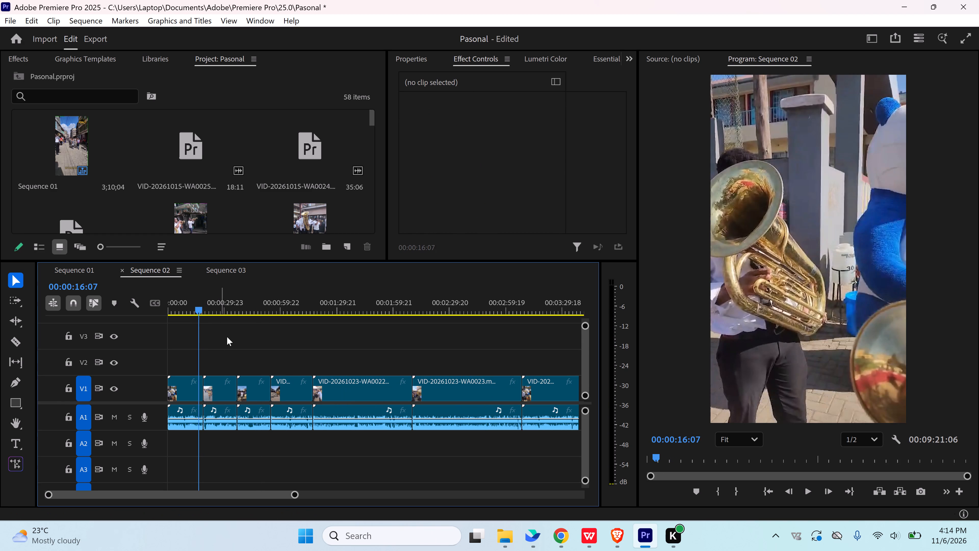
left_click(227, 337)
key("space")
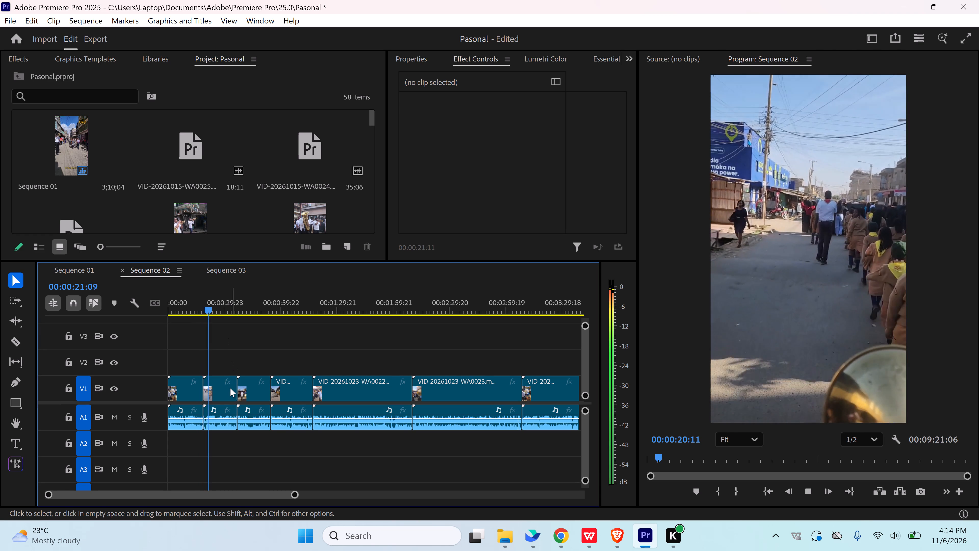
key("space")
left_click_drag(213, 307, 229, 311)
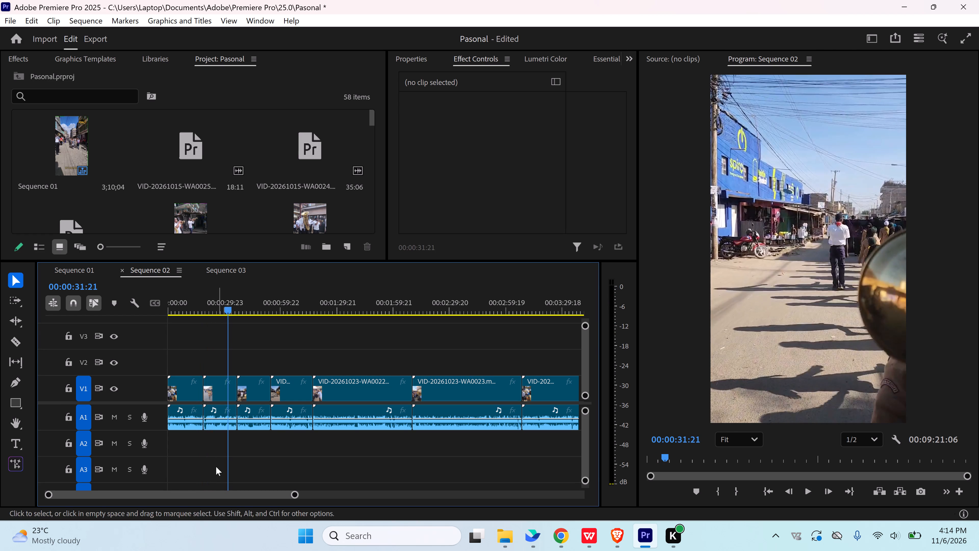
left_click_drag(295, 493, 350, 489)
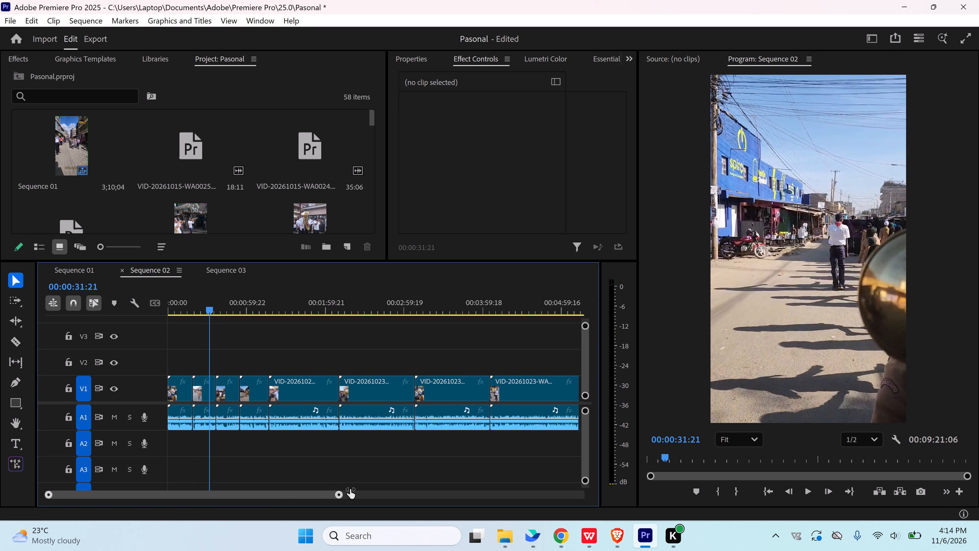
left_click_drag(350, 489, 361, 487)
left_click_drag(215, 310, 225, 310)
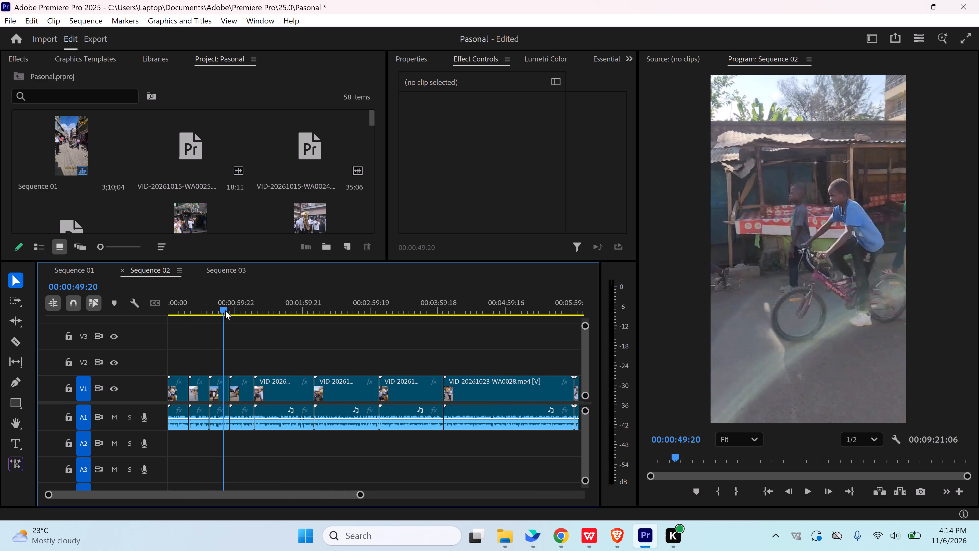
left_click_drag(225, 310, 217, 313)
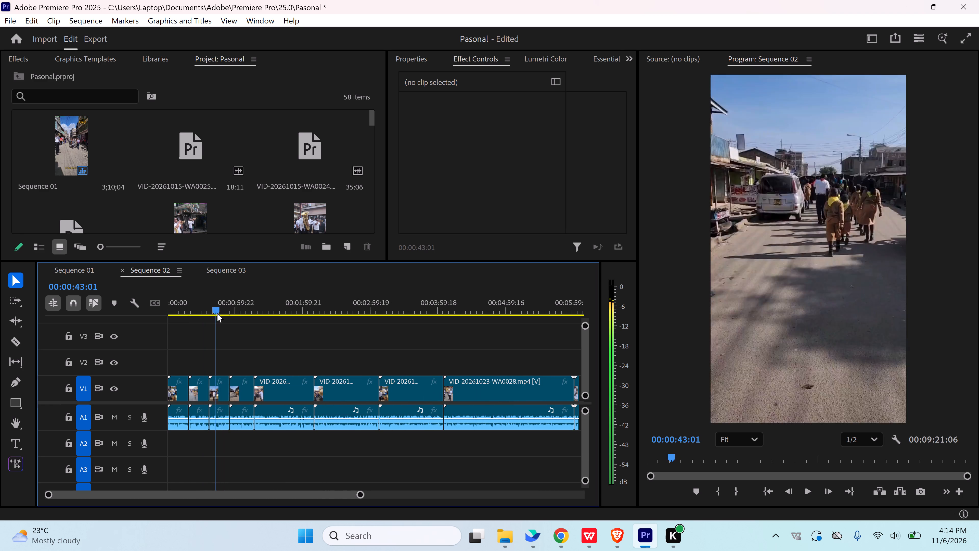
left_click_drag(217, 313, 265, 316)
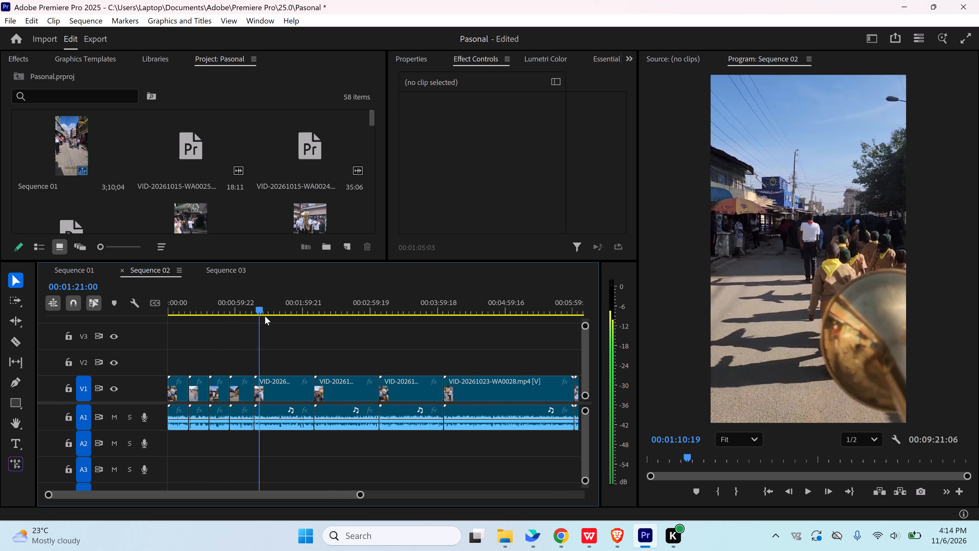
left_click_drag(265, 316, 313, 316)
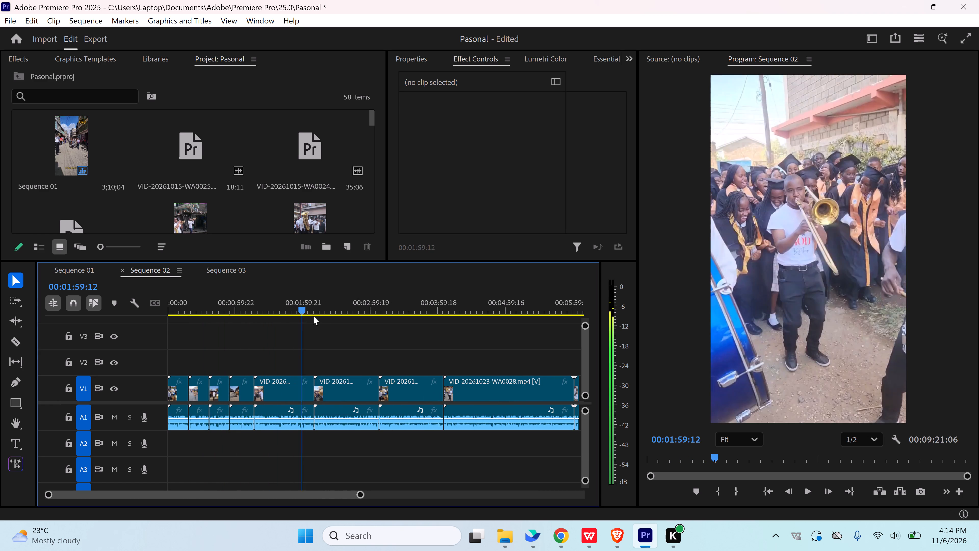
left_click_drag(313, 316, 351, 316)
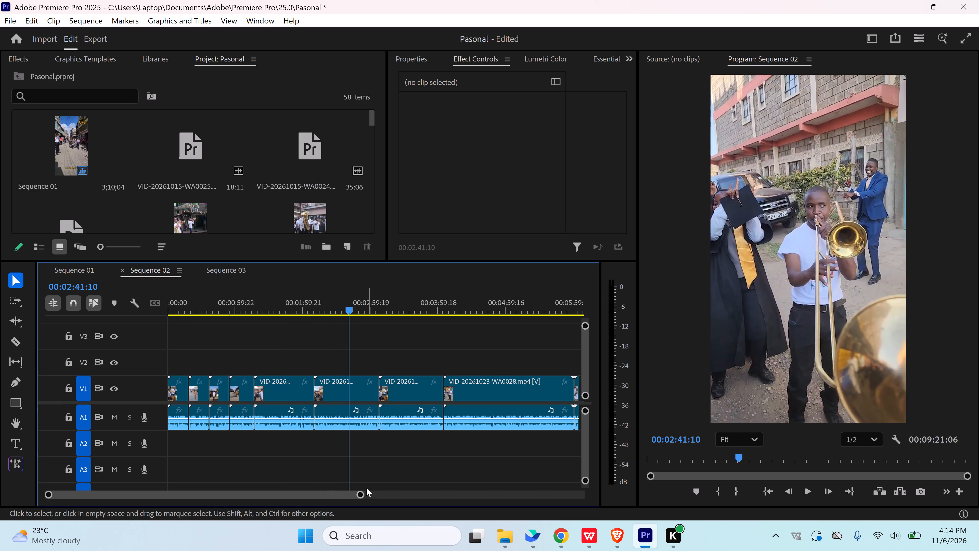
left_click_drag(362, 494, 429, 483)
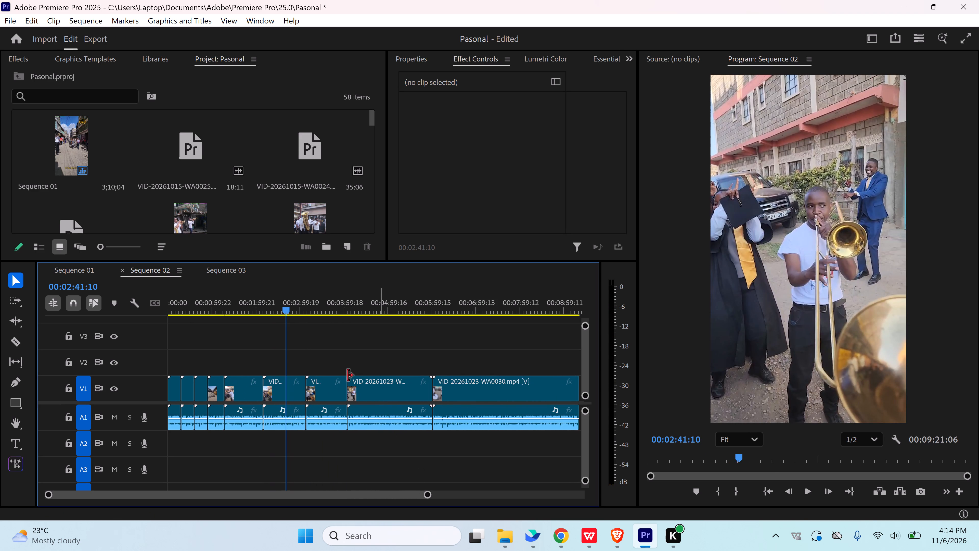
Preview the third-to-last clip, starting at about 00:03:09 with the panda mascot, and delete it from Sequence 02.
left_click_drag(297, 301, 318, 305)
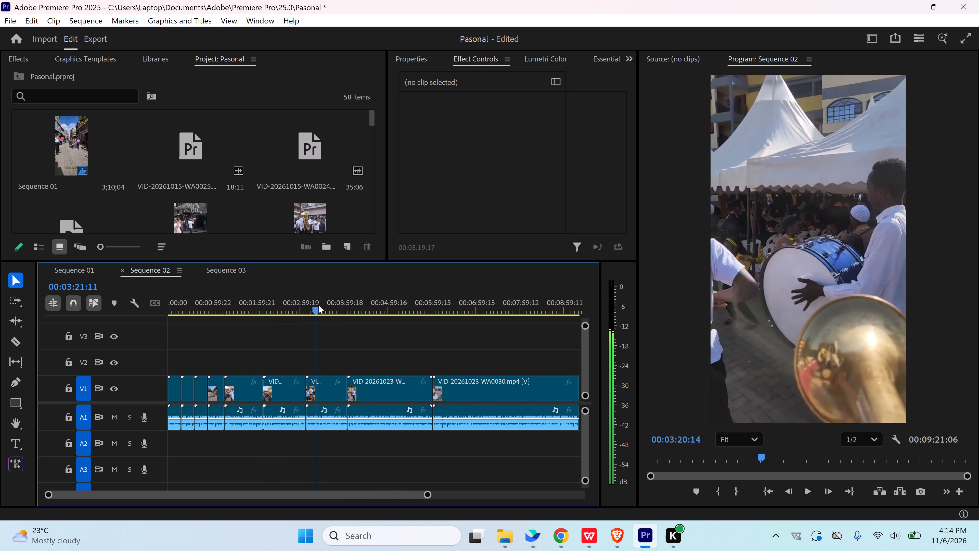
left_click_drag(318, 305, 314, 311)
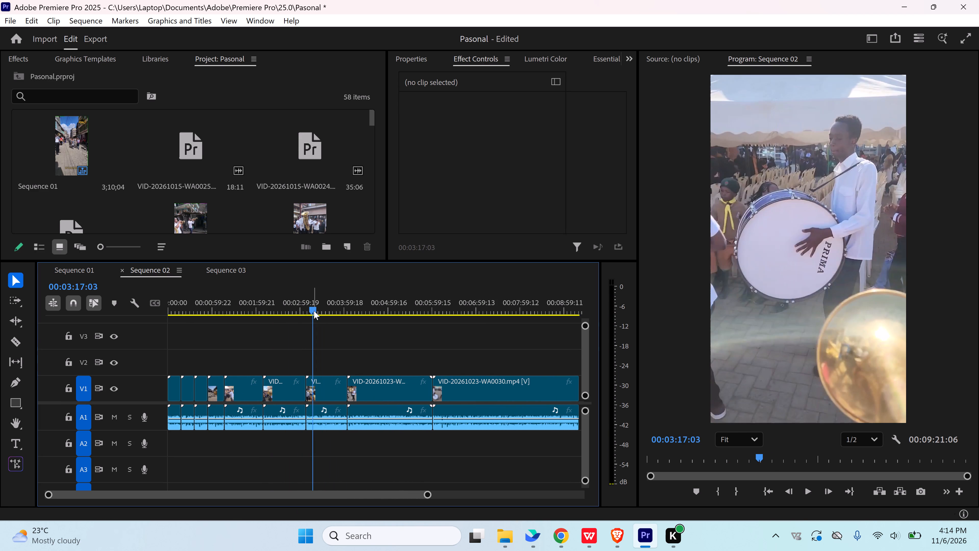
key("space")
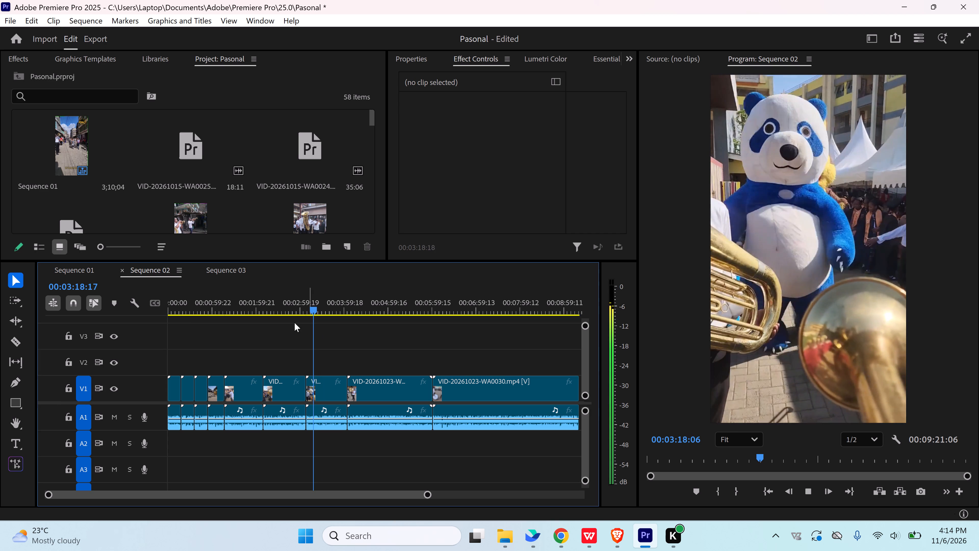
left_click(306, 306)
key("space")
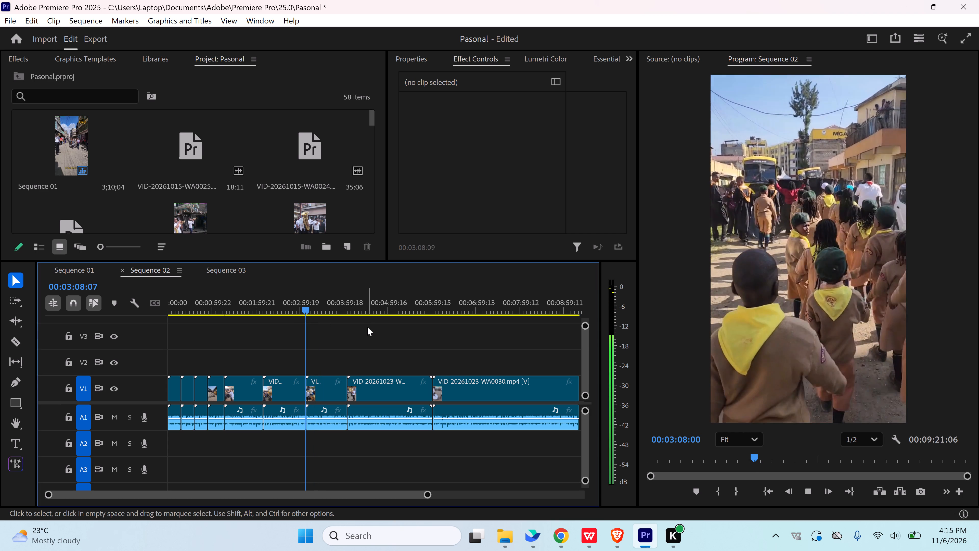
key("space")
left_click(331, 390)
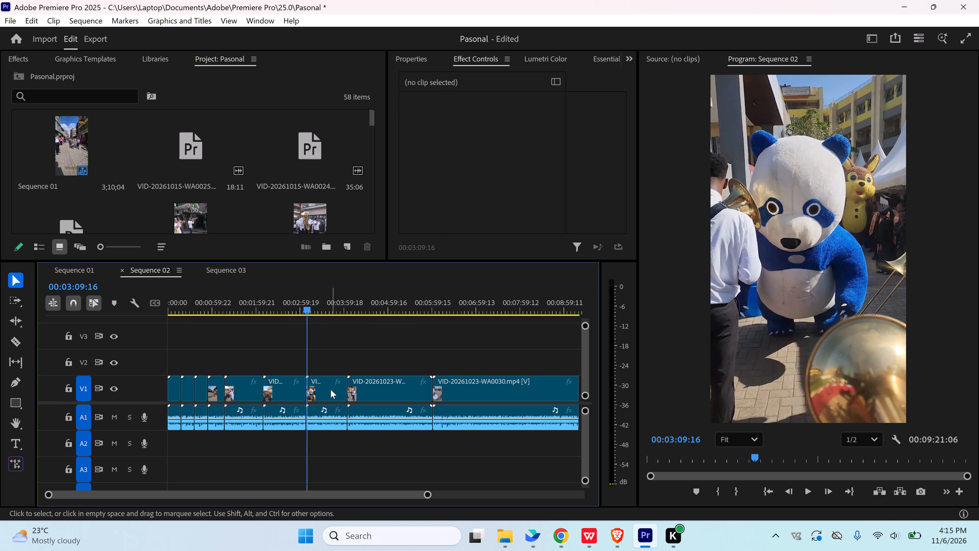
key("Delete")
Preview the clip at about 00:04:08, and move the five clips following the opening clip past the last clip, starting at 00:09:56:01.
left_click_drag(354, 308, 372, 311)
left_click_drag(356, 310, 351, 311)
key("space")
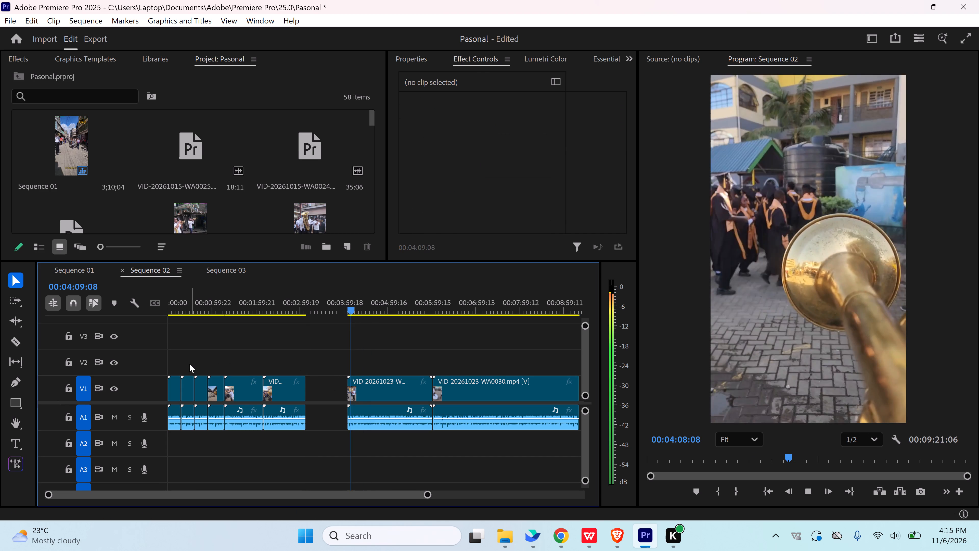
key("space")
left_click_drag(186, 360, 281, 397)
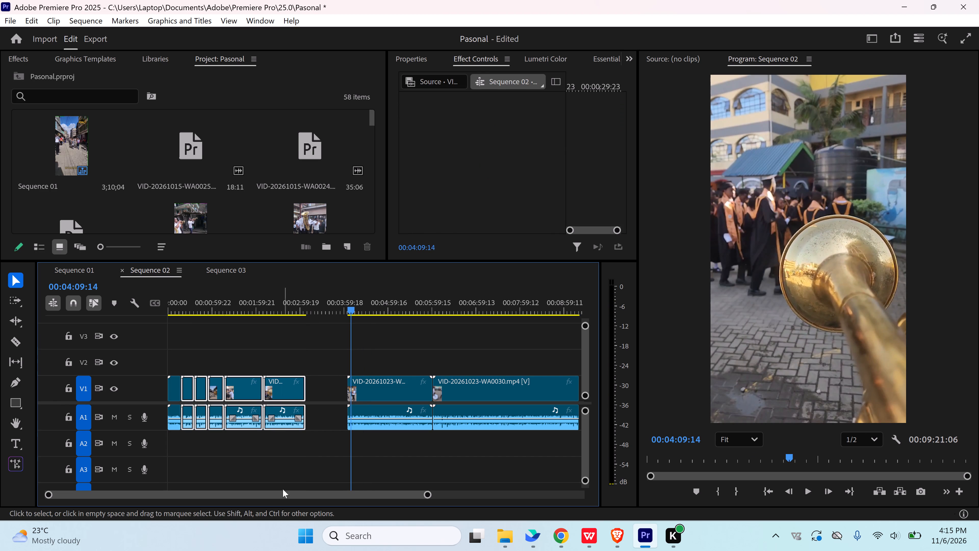
left_click_drag(426, 494, 445, 492)
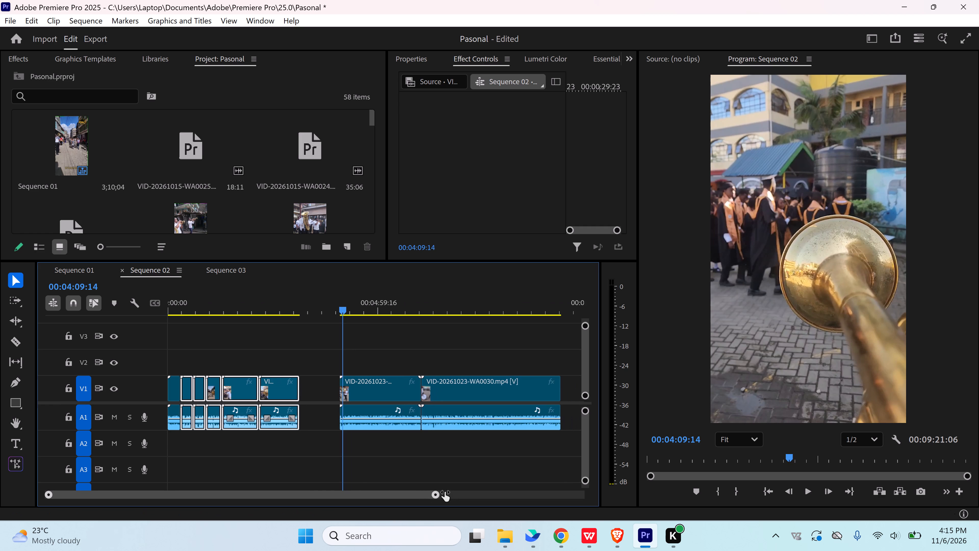
left_click_drag(445, 492, 482, 489)
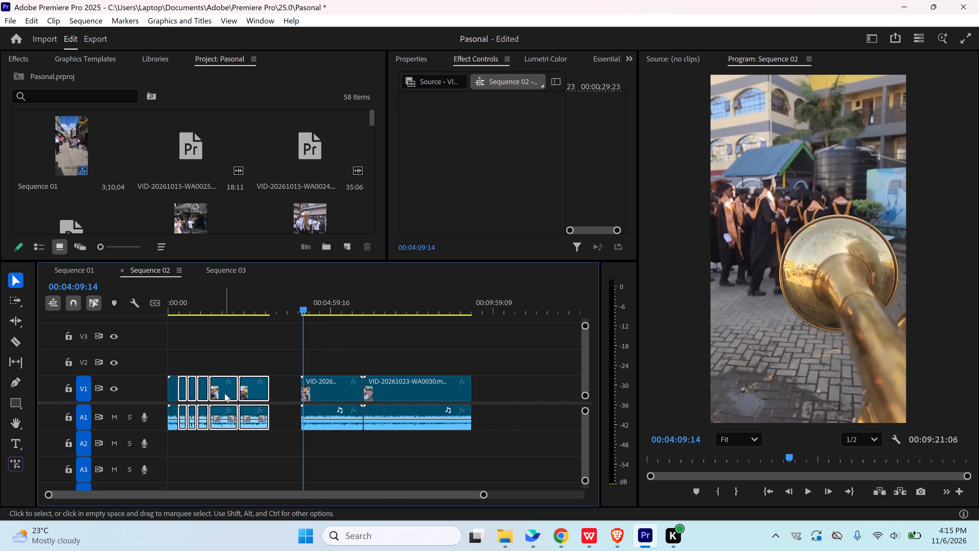
left_click_drag(225, 393, 537, 391)
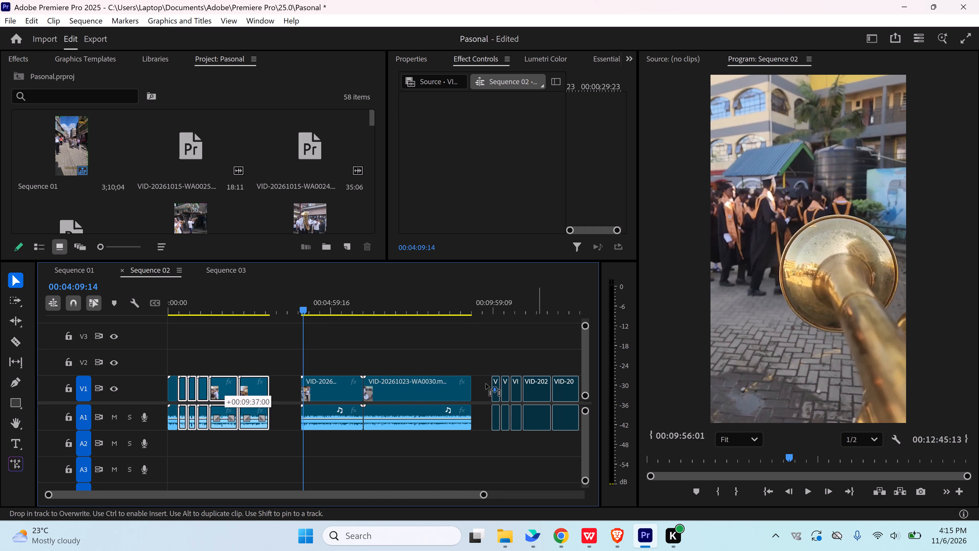
Move the VID-20261023-WA0028 clip directly behind the opening clip, starting at 00:00:19:01.
left_click_drag(331, 393, 233, 385)
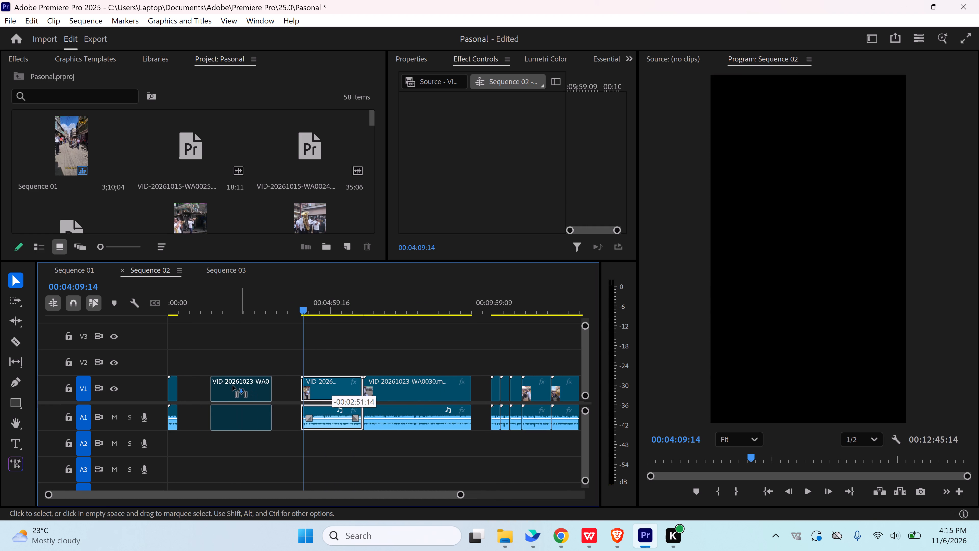
left_click_drag(233, 385, 213, 388)
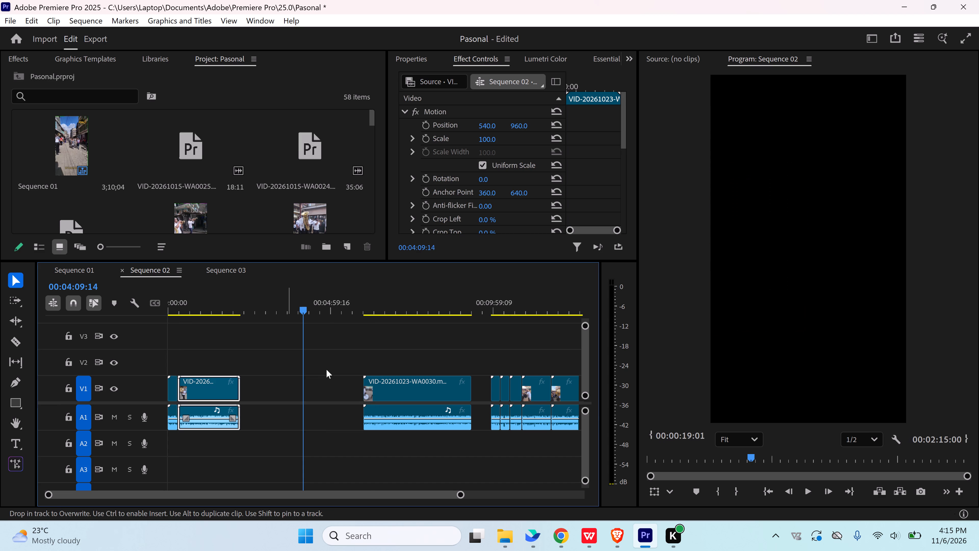
Sample the VID-20261023-WA0030 clip, and play around the join at 00:00:19:01 to examine how the opening clip meets VID-20261023-WA0028.
left_click(372, 310)
key("space")
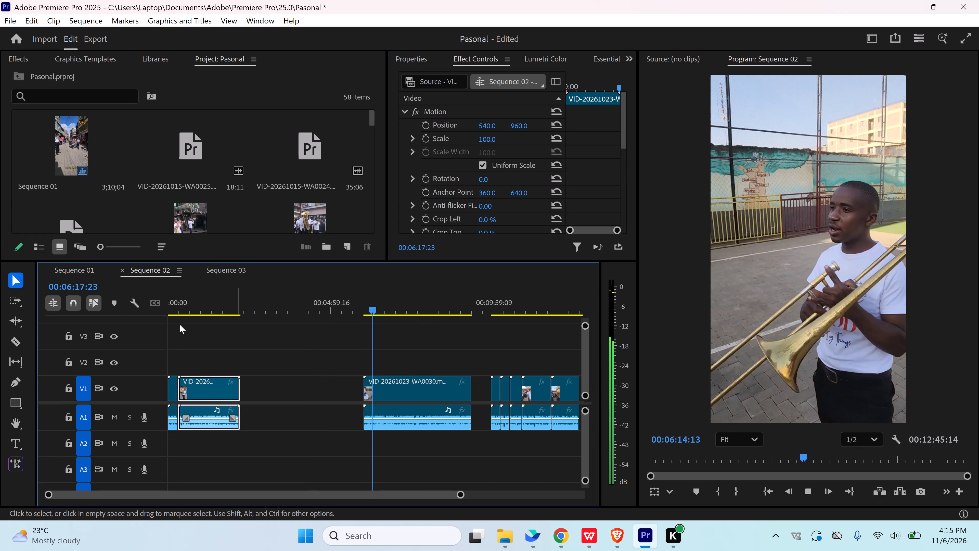
left_click(182, 310)
left_click(200, 335)
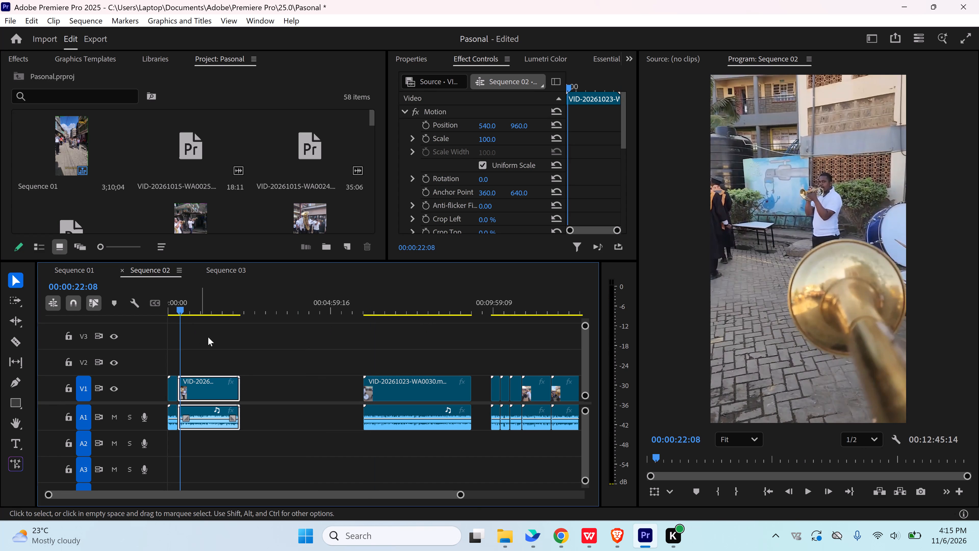
left_click_drag(460, 495, 384, 496)
left_click_drag(202, 311, 197, 311)
key("space")
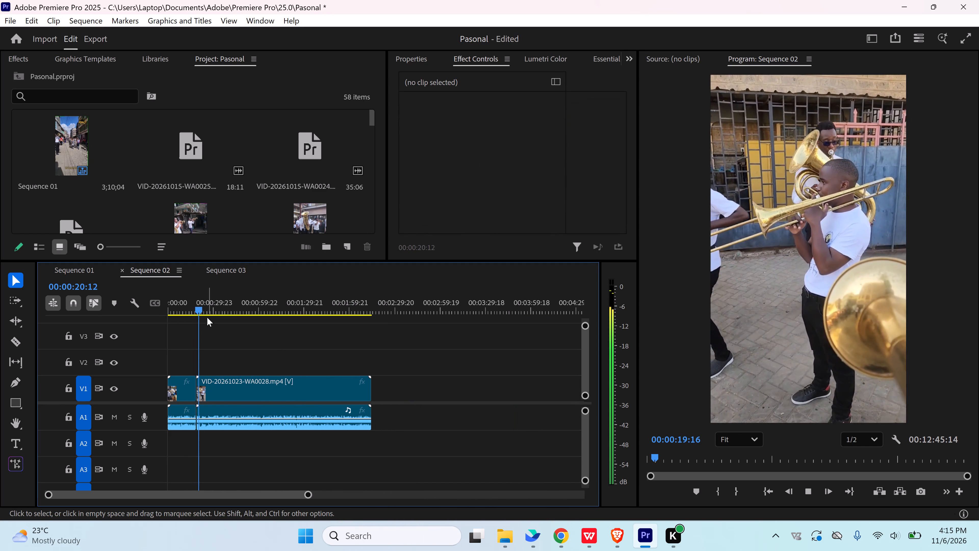
left_click(201, 309)
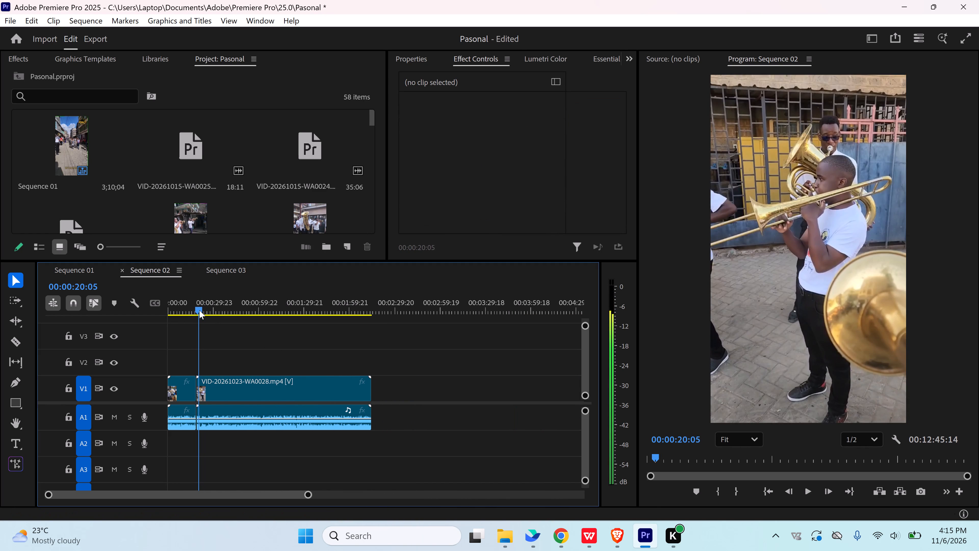
key("space")
key("space")
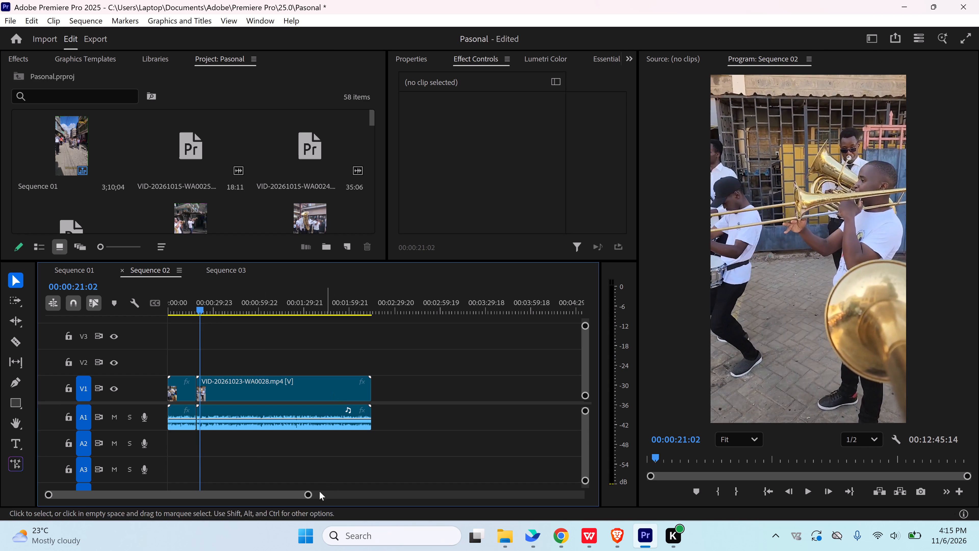
left_click_drag(307, 495, 257, 491)
left_click_drag(253, 304, 250, 304)
key("space")
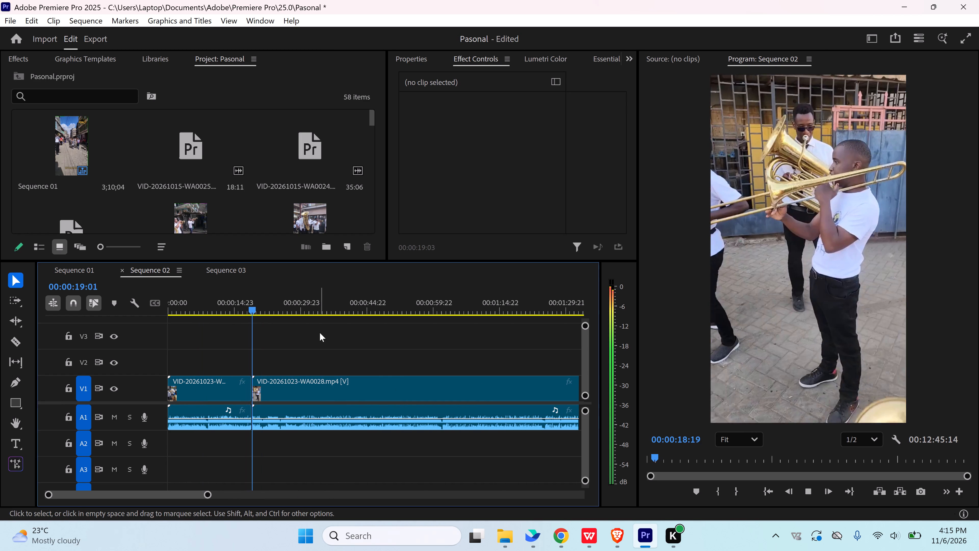
key("space")
Play the end of the opening clip to 00:00:17:13 and shift VID-20261023-WA0028 earlier to start there, overwriting the opening clip's tail.
left_click(236, 308)
key("space")
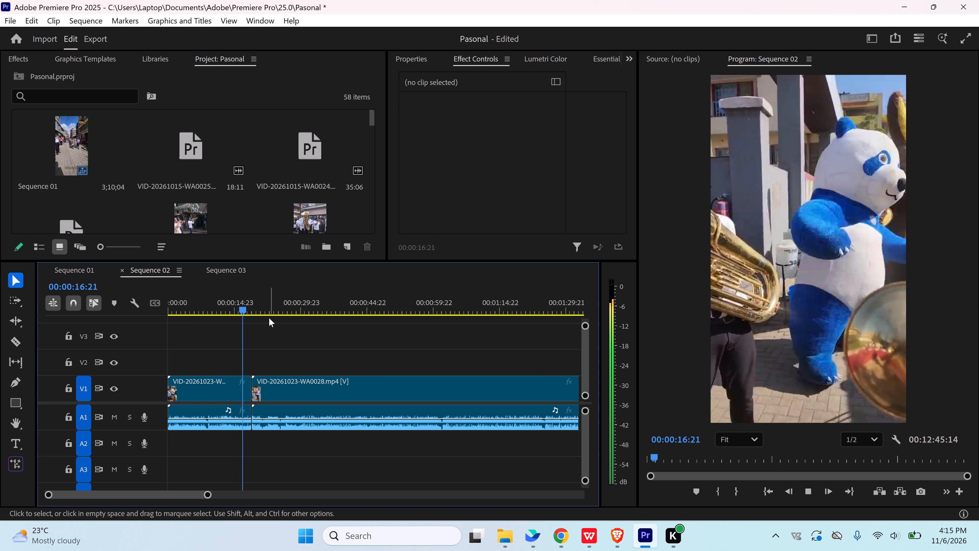
key("space")
key("space")
key("space")
left_click_drag(327, 390, 324, 391)
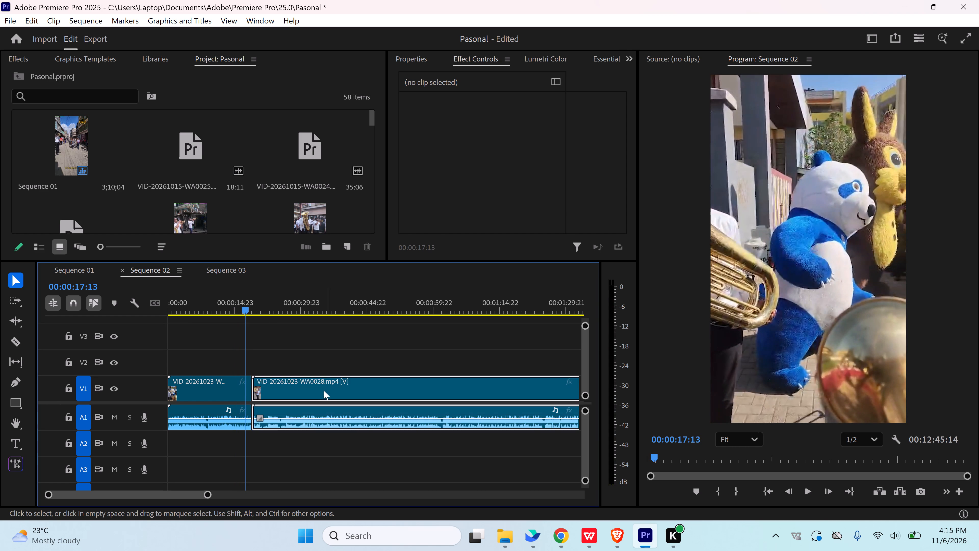
left_click_drag(324, 391, 322, 391)
Replay the join, trim the start of VID-20261023-WA0028 to 00:00:19:12, and slide the clip back against the opening clip.
left_click(235, 309)
key("space")
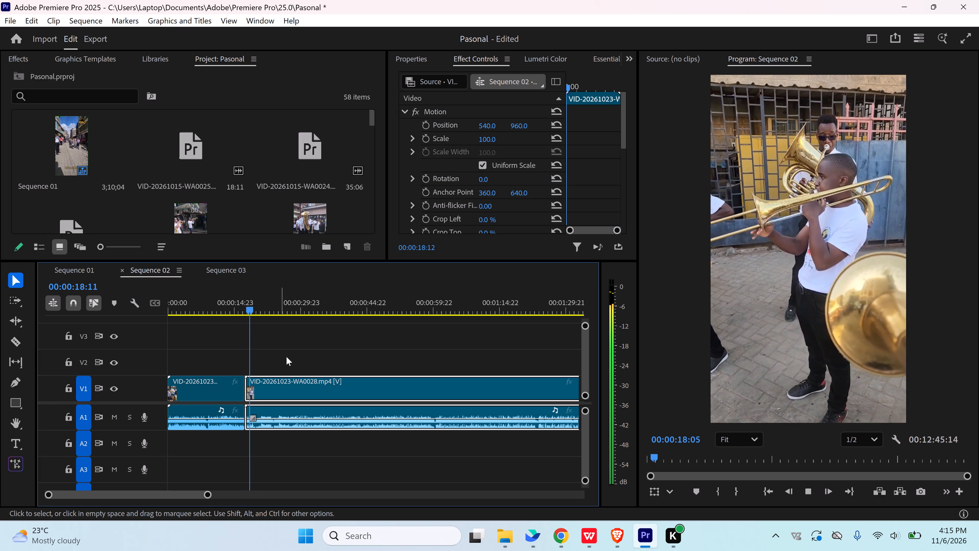
key("space")
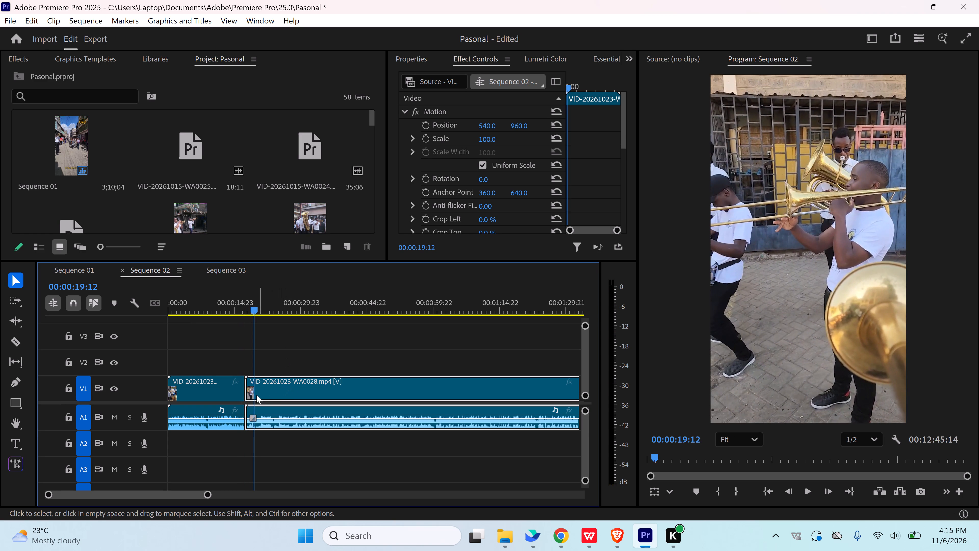
left_click_drag(248, 382, 255, 382)
left_click_drag(323, 391, 316, 392)
Play across the join through VID-20261023-WA0028 and split that clip with the Razor tool at 00:00:41:18.
left_click(236, 306)
left_click(268, 335)
key("space")
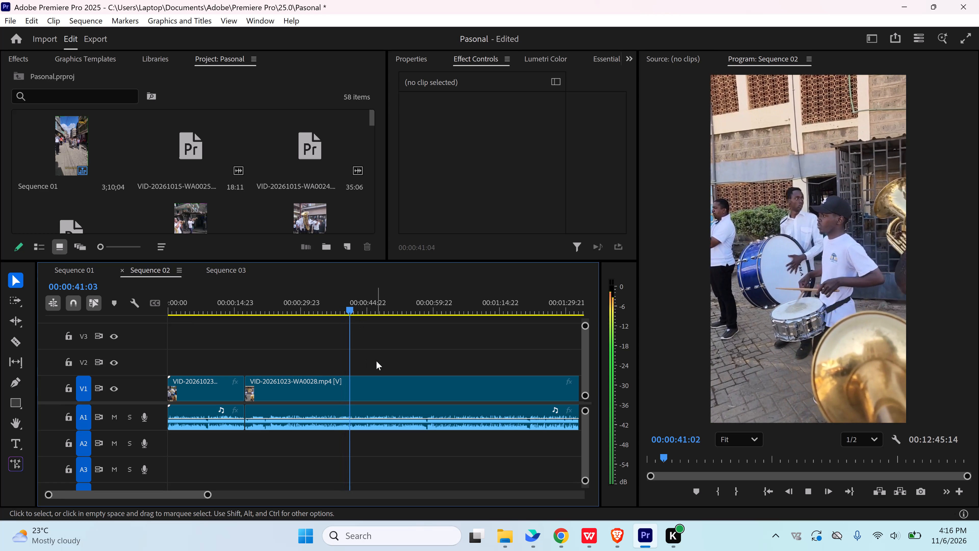
key("space")
key("c")
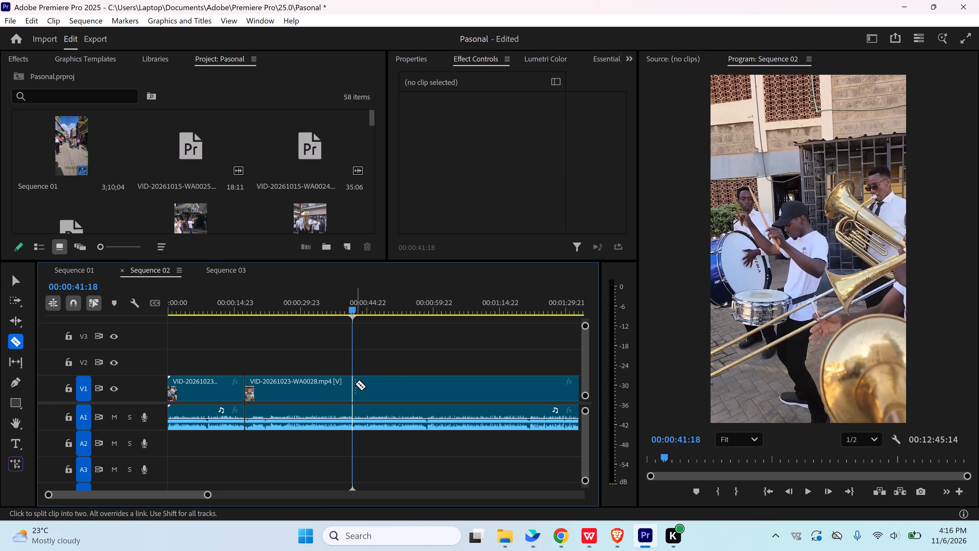
left_click(355, 384)
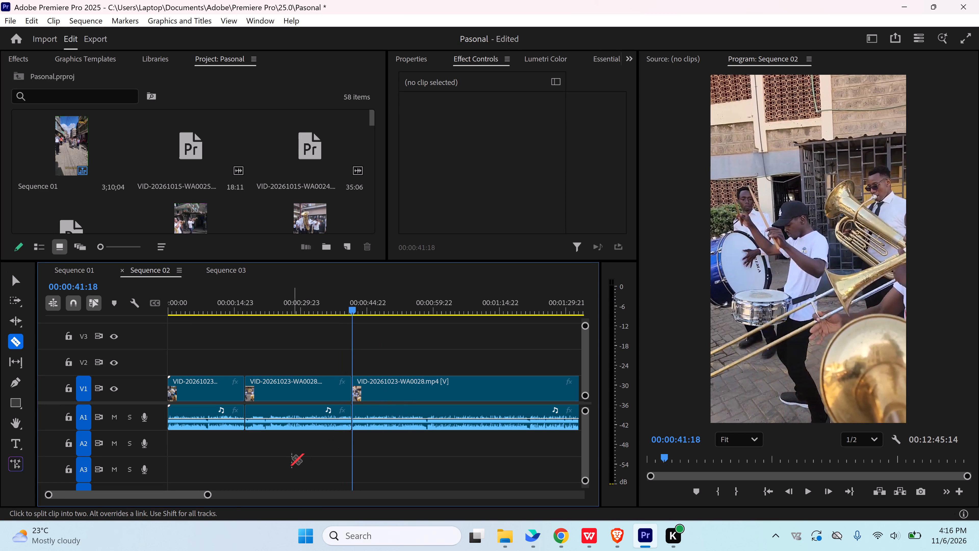
key("v")
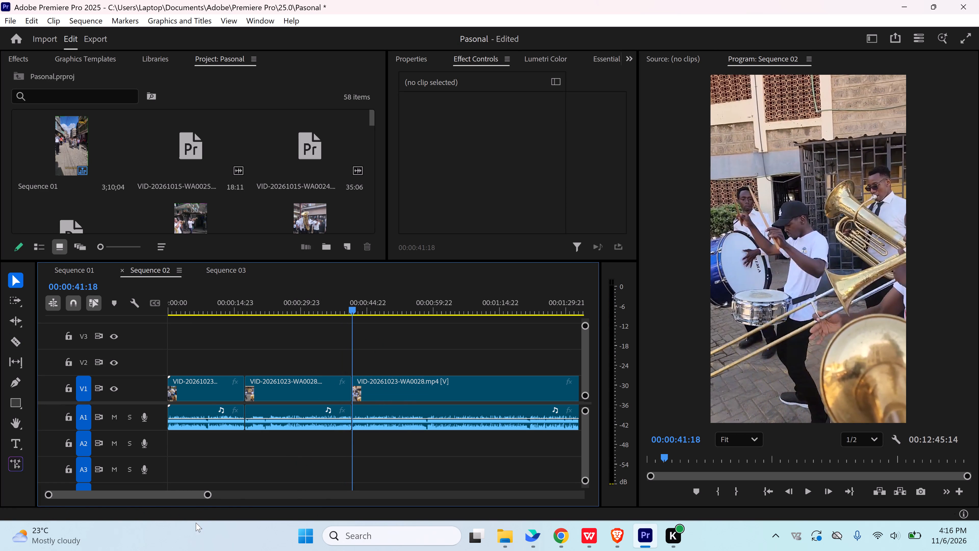
Skim the rest of VID-20261023-WA0028 after the 00:00:41:18 cut to examine which footage is usable.
left_click_drag(208, 494, 239, 493)
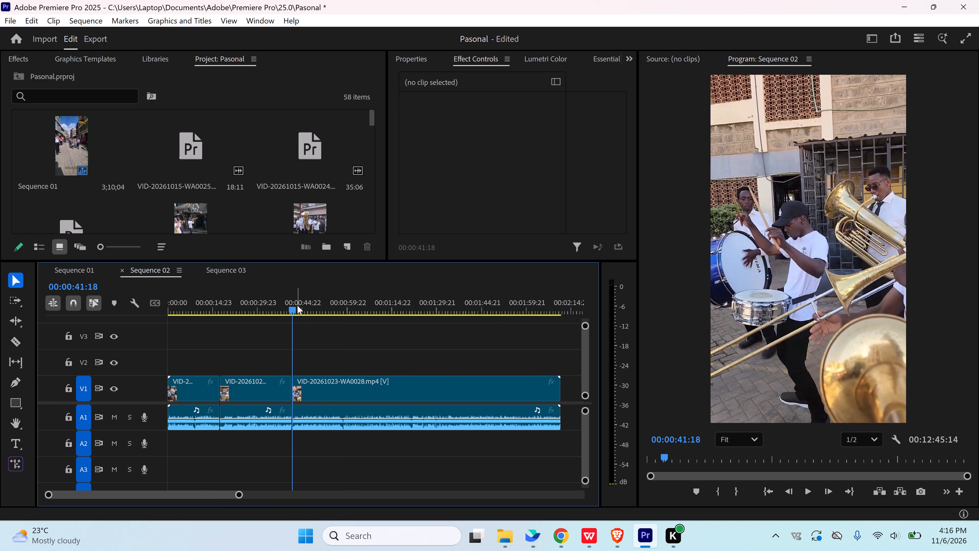
left_click_drag(295, 305, 318, 309)
key("space")
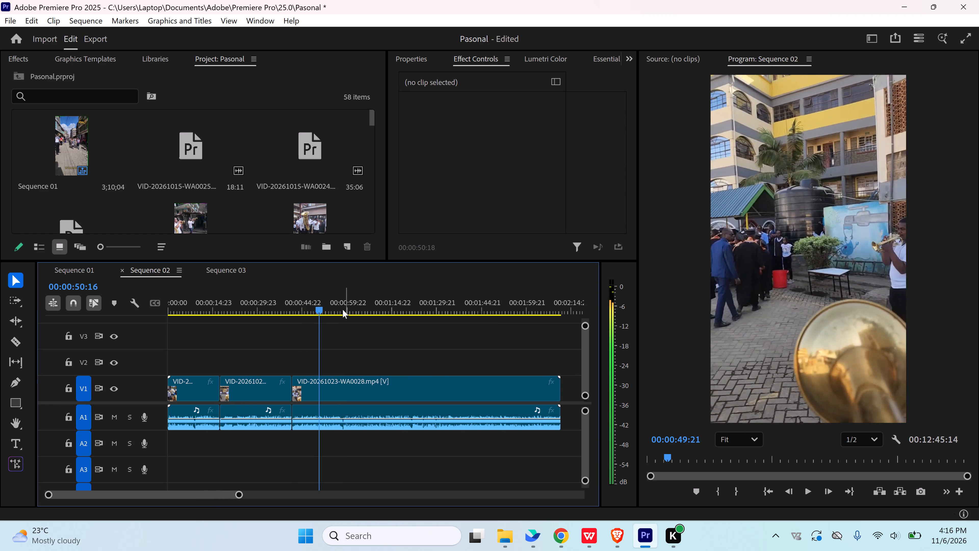
left_click(339, 306)
key("space")
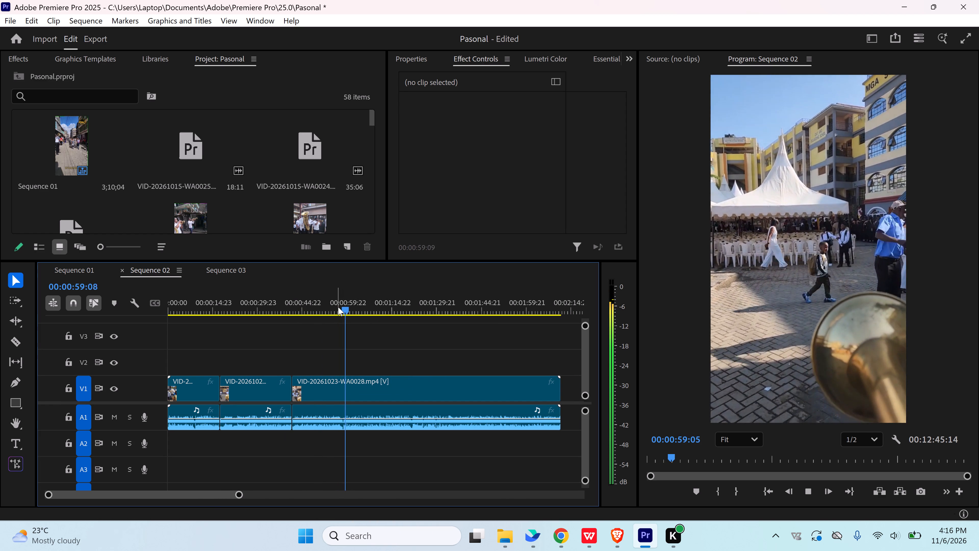
left_click_drag(346, 309, 406, 315)
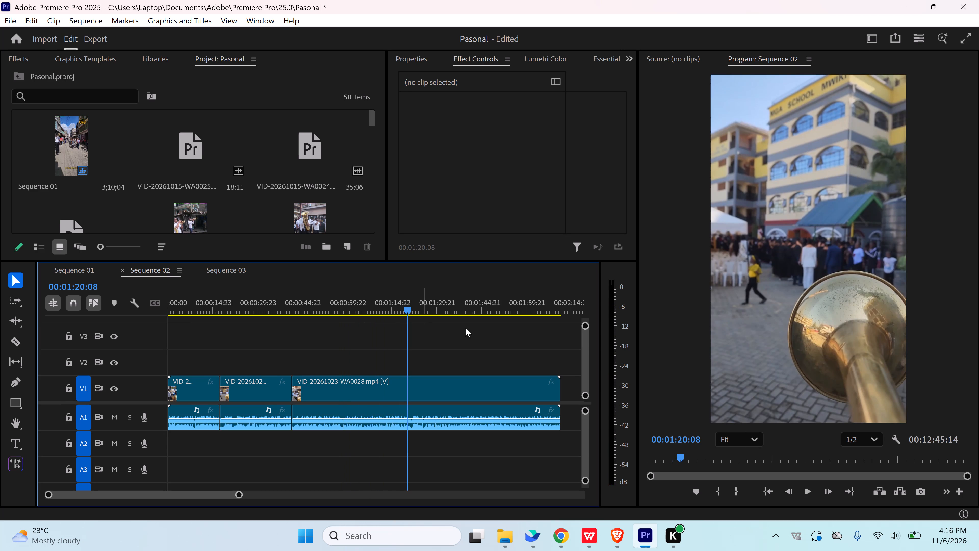
key("space")
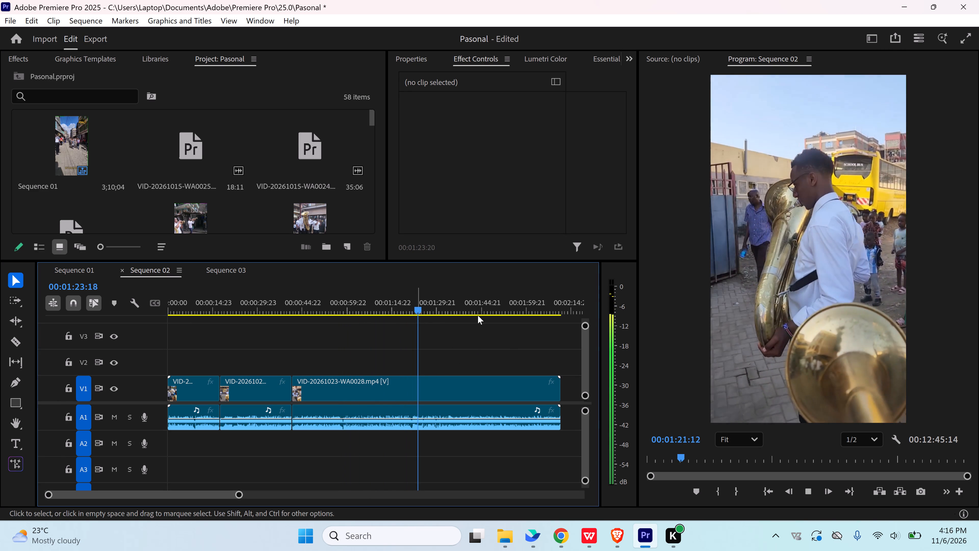
double_click(503, 307)
key("space")
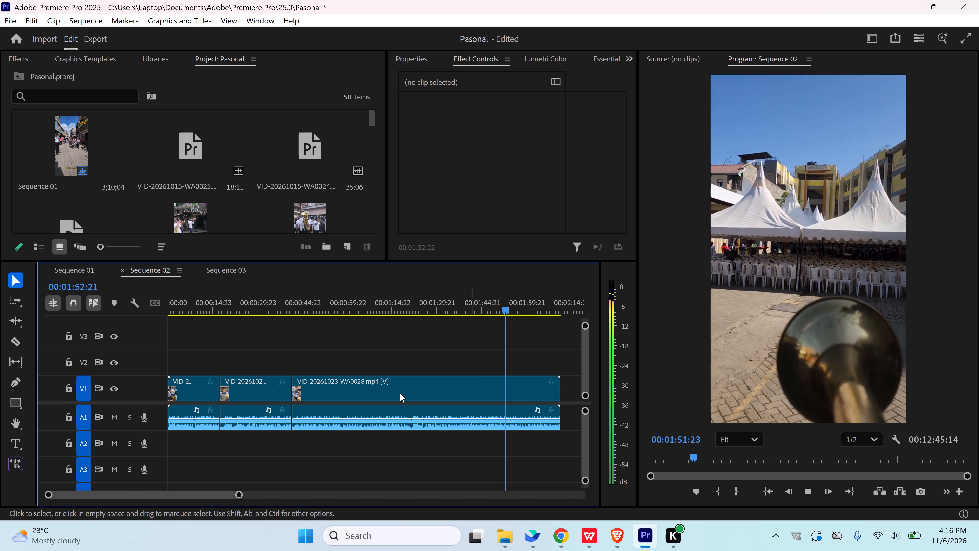
left_click(342, 307)
key("space")
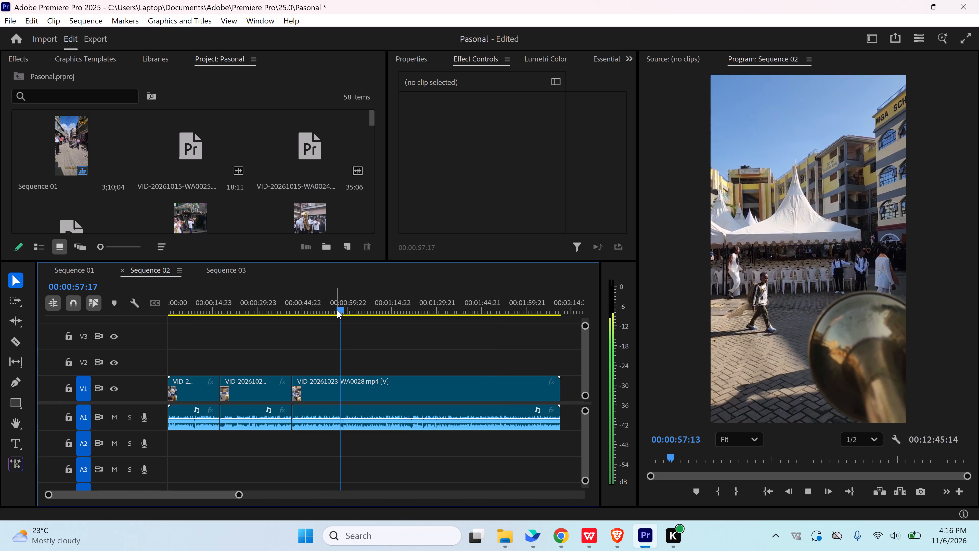
Play up to 00:00:57:14 and split VID-20261023-WA0028 there with the Razor tool.
left_click(332, 311)
key("space")
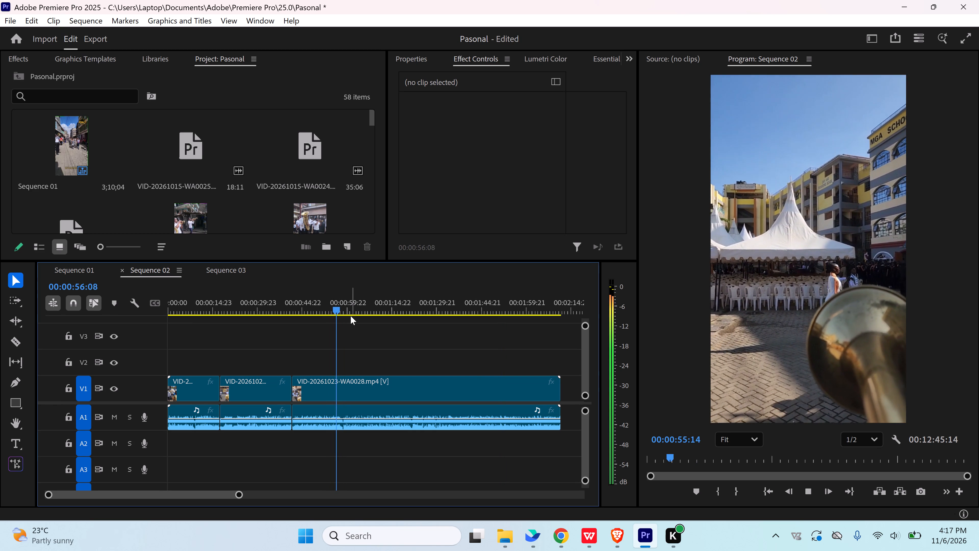
key("space")
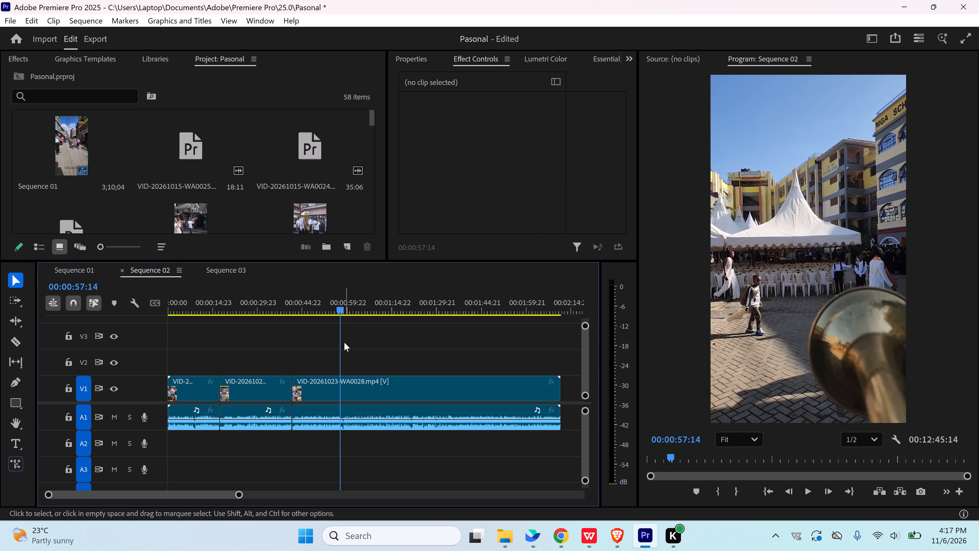
key("c")
left_click(341, 388)
key("v")
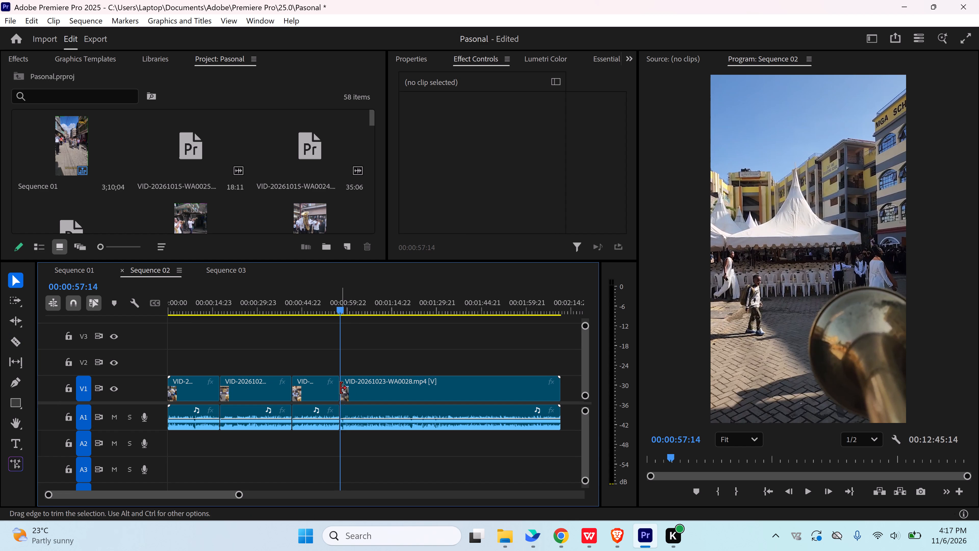
Delete the VID-20261023-WA0028 segment between the cuts at 00:00:41:18 and 00:00:57:14.
key("space")
key("space")
left_click(320, 394)
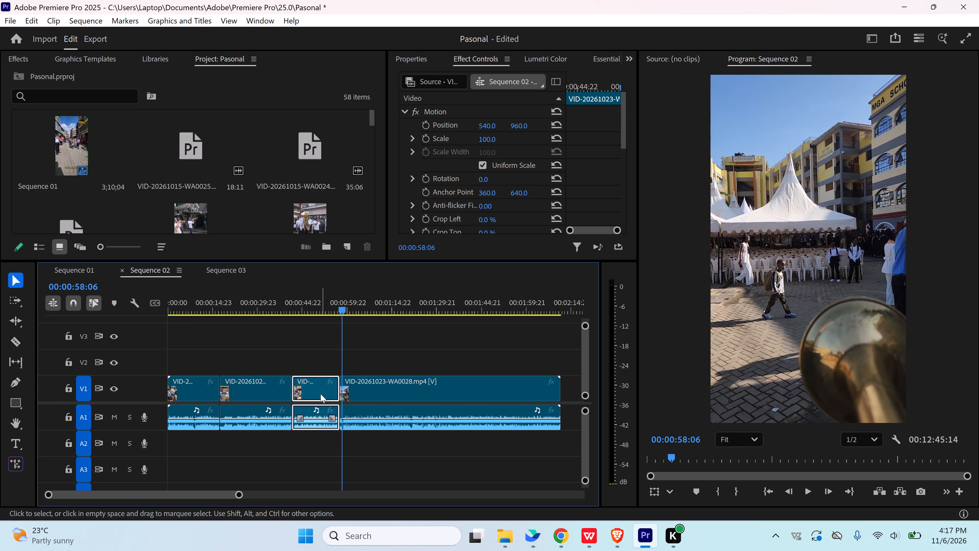
key("Delete")
Move the remaining part of VID-20261023-WA0028 further along the timeline, into the empty space starting at about 00:03:15.
left_click_drag(240, 494, 315, 487)
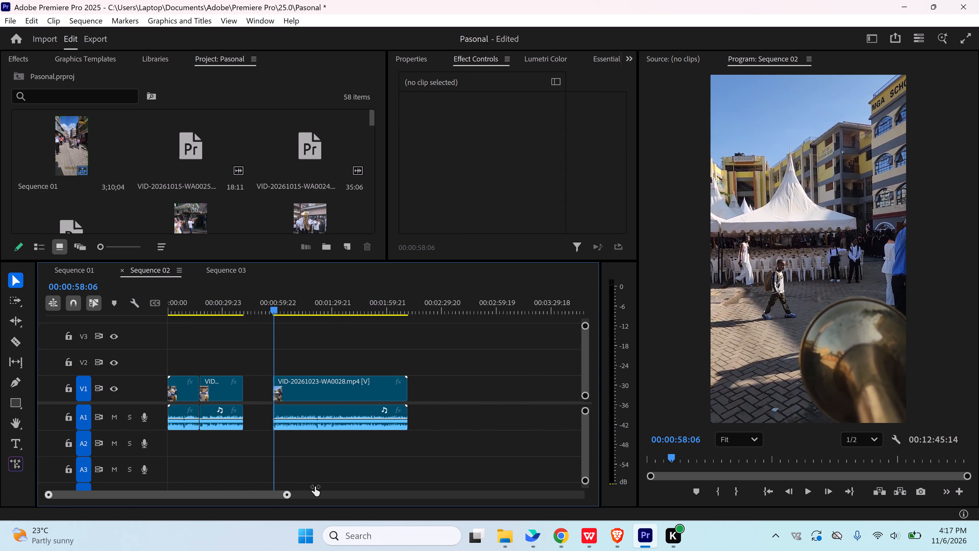
left_click_drag(315, 487, 374, 478)
left_click_drag(250, 395, 347, 393)
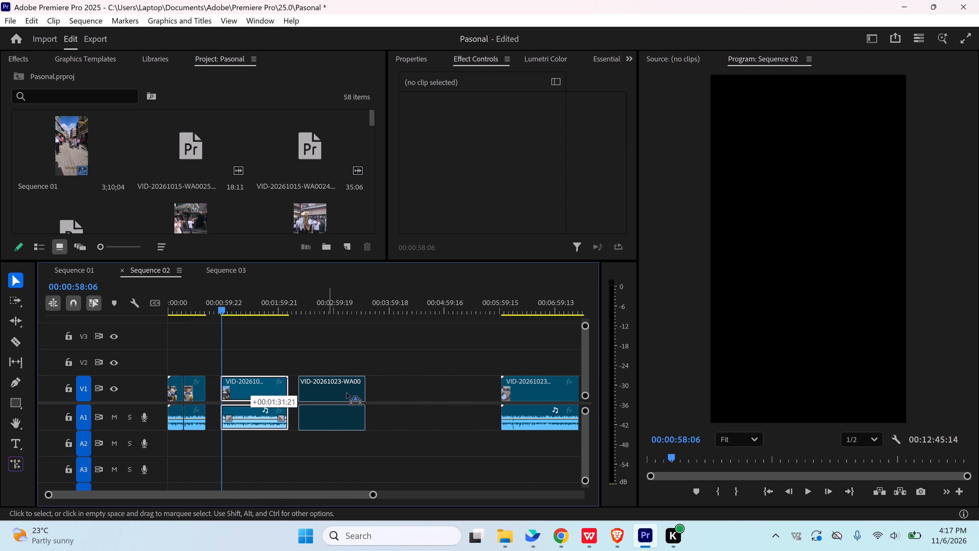
left_click_drag(347, 393, 377, 393)
left_click_drag(374, 494, 432, 491)
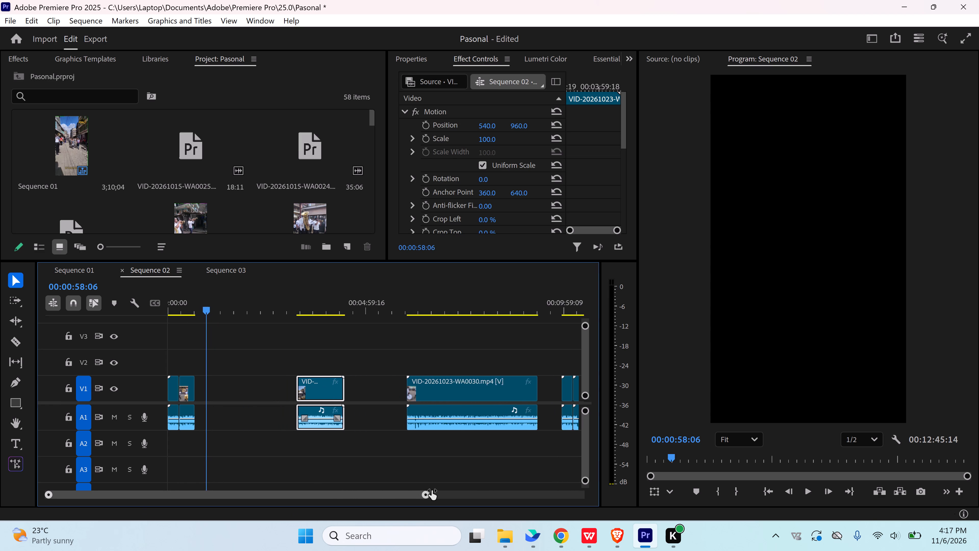
Skim the start of VID-20261023-WA0030 and the clips between about 00:09:58 and 00:11:40 to examine which footage fits.
left_click_drag(432, 491, 519, 492)
left_click(315, 306)
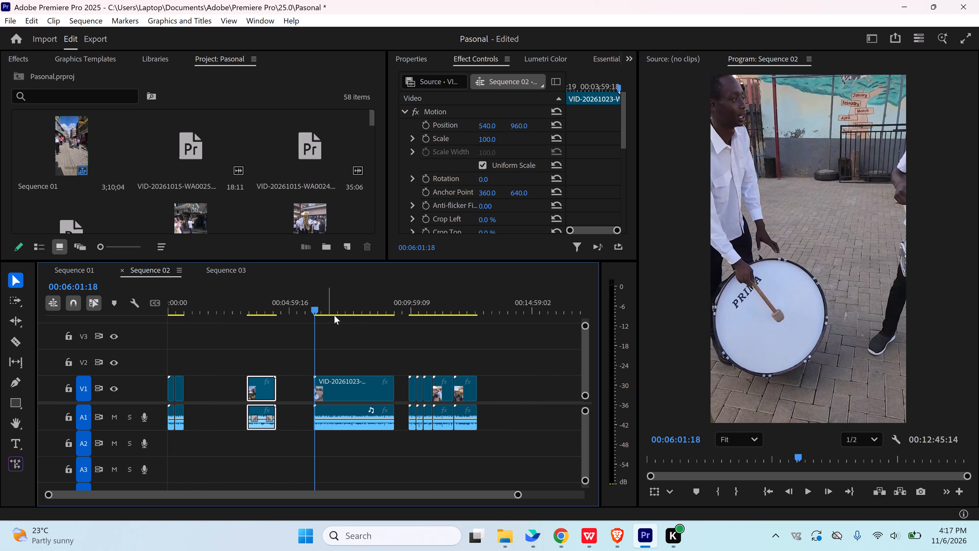
key("space")
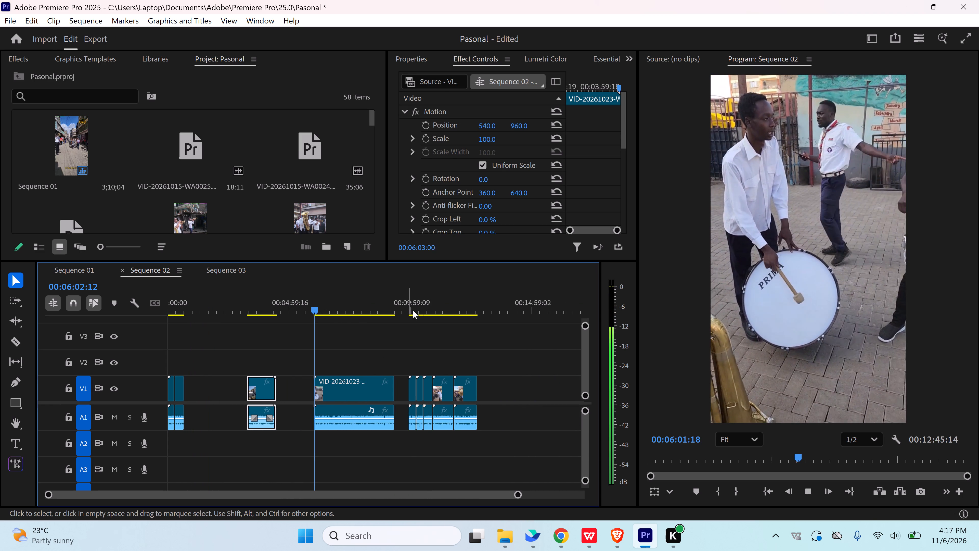
left_click(413, 310)
key("space")
left_click_drag(415, 309, 433, 312)
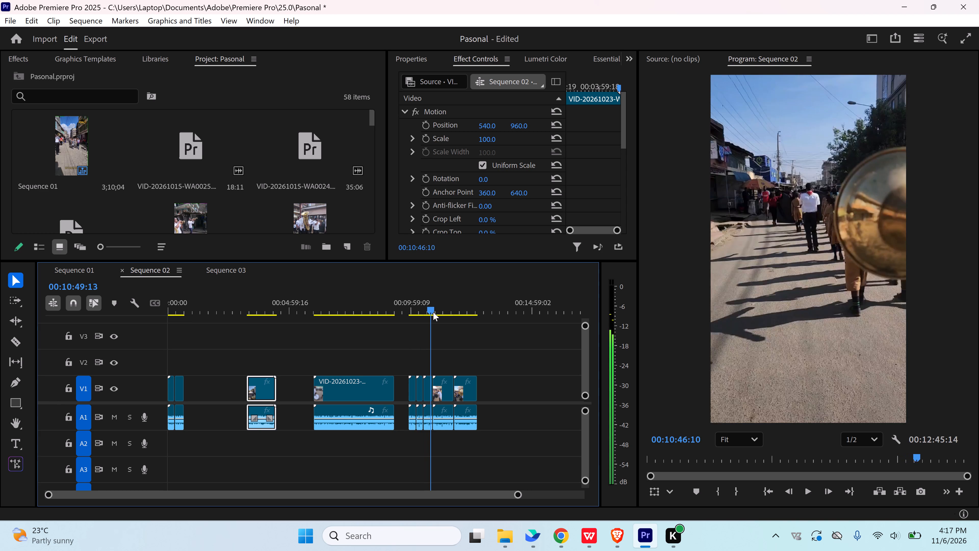
left_click_drag(433, 312, 456, 314)
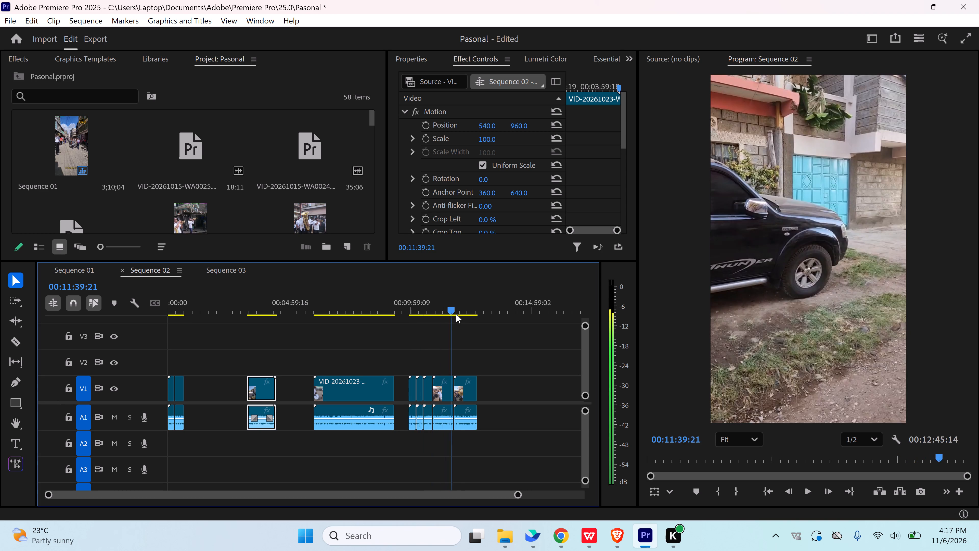
left_click_drag(456, 314, 444, 318)
key("space")
left_click(412, 310)
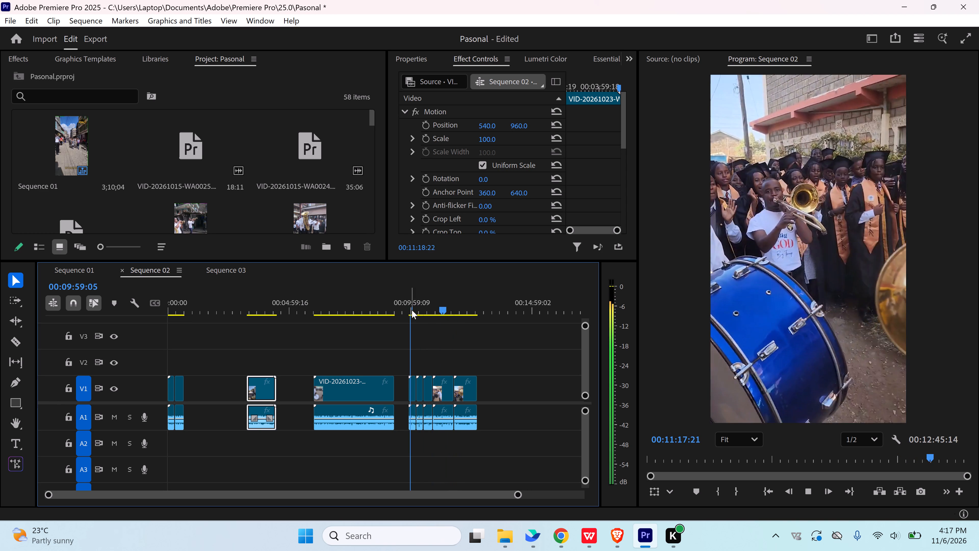
key("space")
key("space")
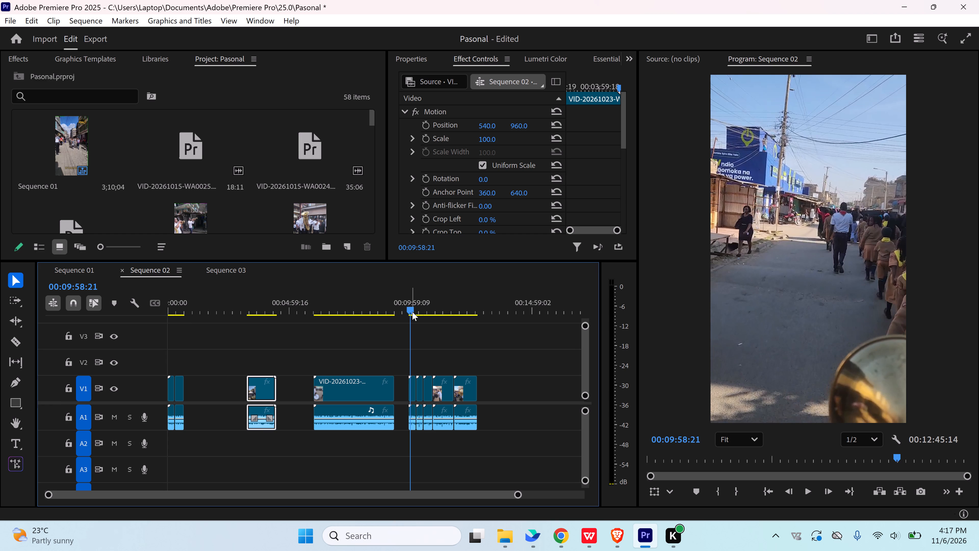
left_click_drag(410, 312, 414, 311)
key("space")
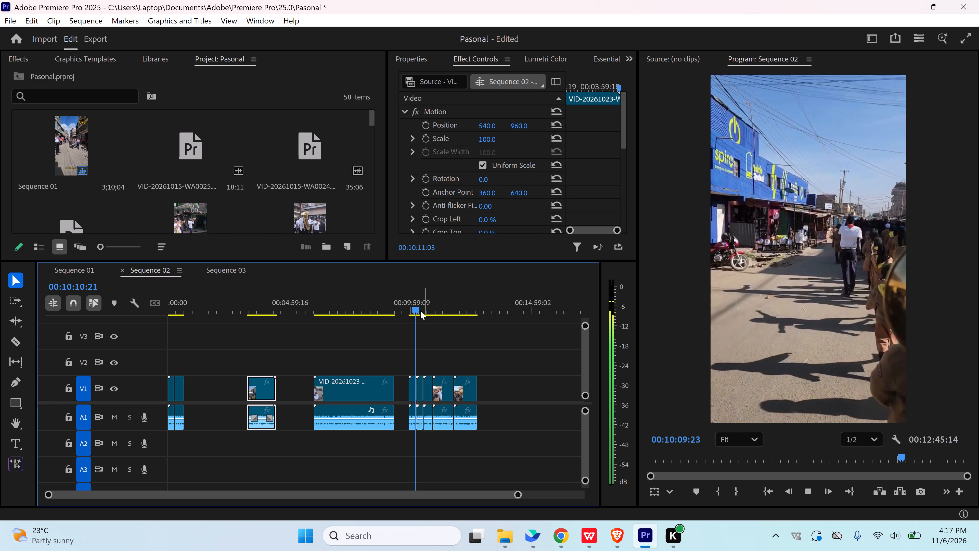
left_click_drag(416, 310, 413, 310)
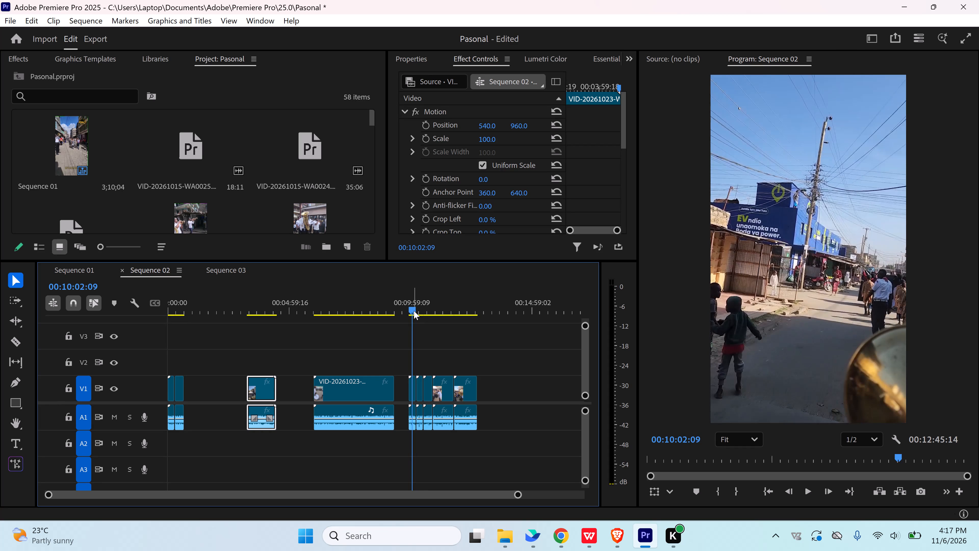
Skim VID-20261023-WA0030 between about 00:06:26 and 00:08:29 to examine where a usable section could begin.
left_click(375, 310)
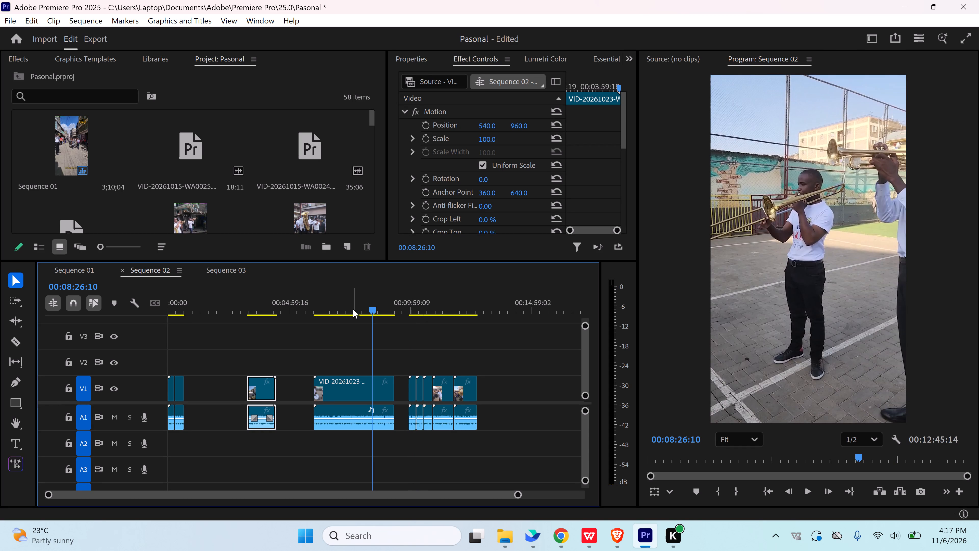
left_click(341, 310)
left_click(326, 308)
key("space")
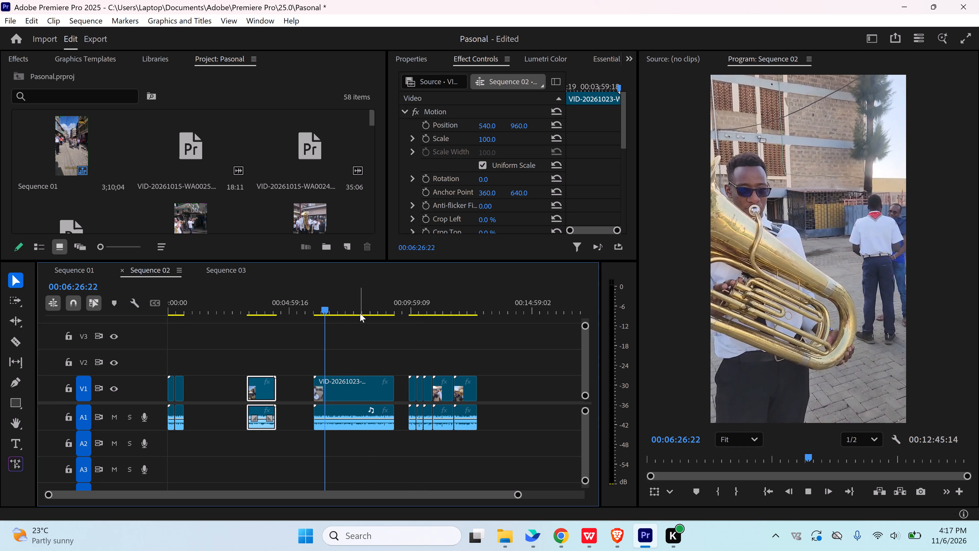
left_click(349, 310)
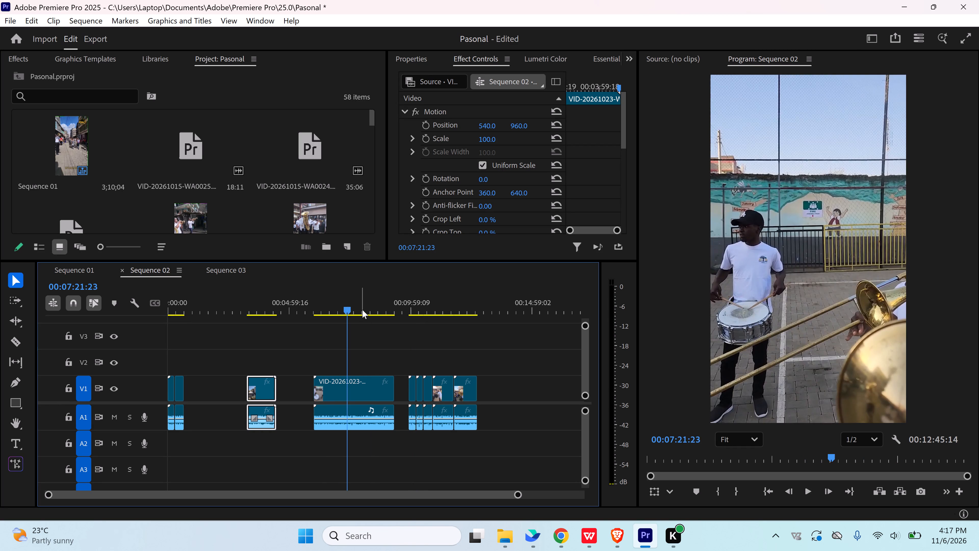
key("space")
left_click_drag(355, 309, 358, 309)
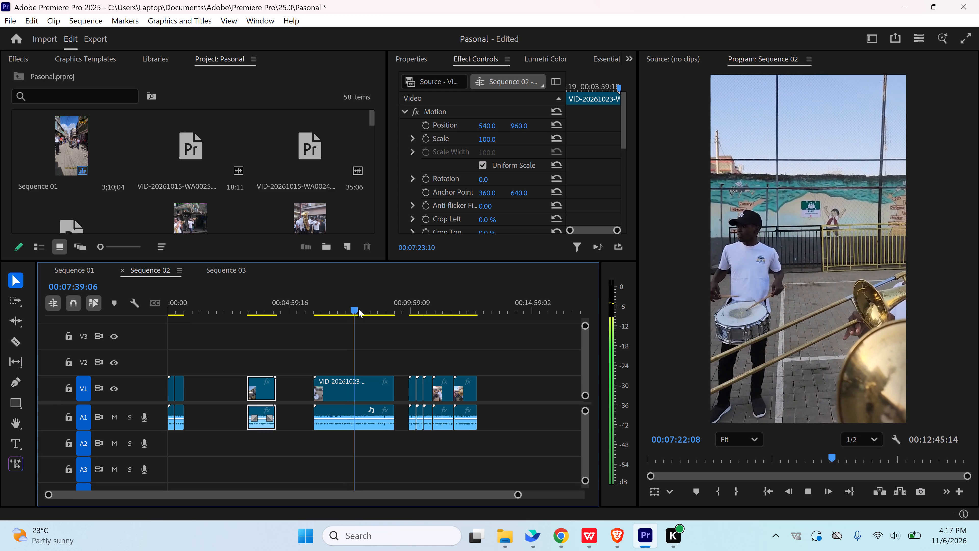
left_click_drag(358, 309, 365, 311)
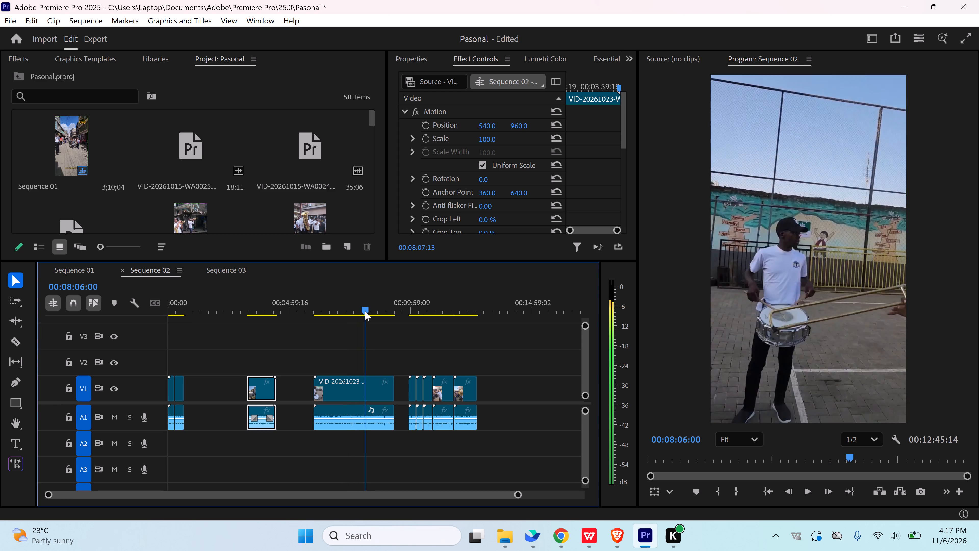
left_click_drag(365, 311, 362, 312)
key("space")
left_click_drag(362, 310, 366, 310)
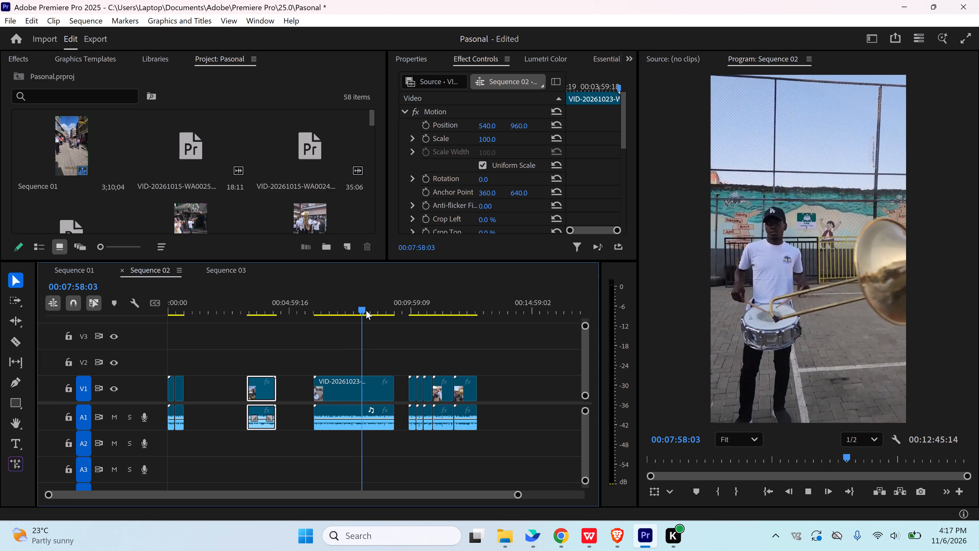
left_click_drag(366, 310, 376, 310)
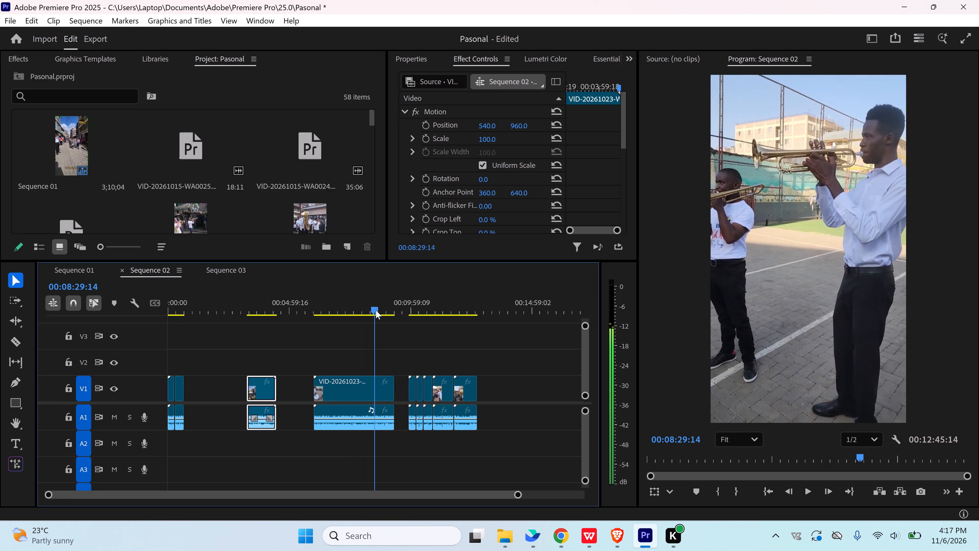
left_click_drag(376, 310, 350, 315)
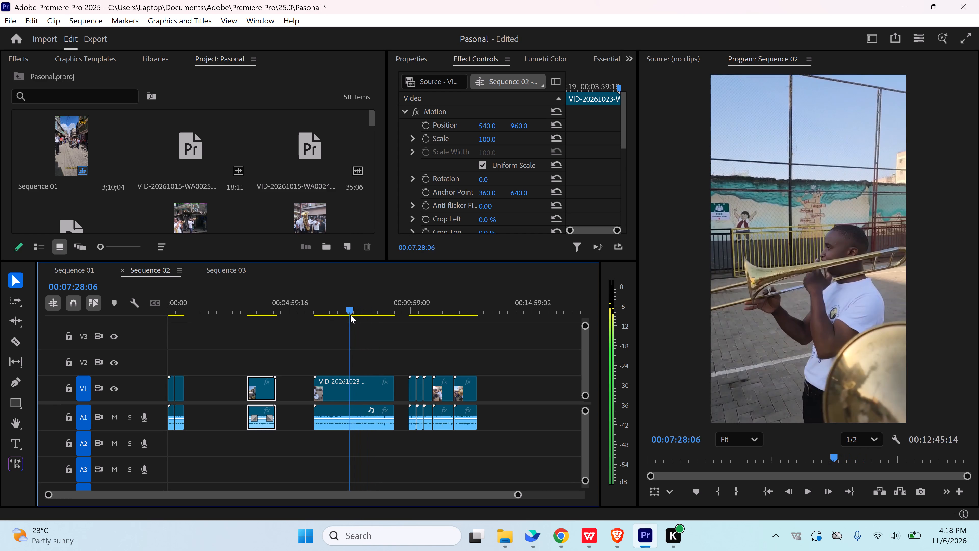
left_click_drag(350, 315, 345, 315)
left_click_drag(344, 307, 343, 307)
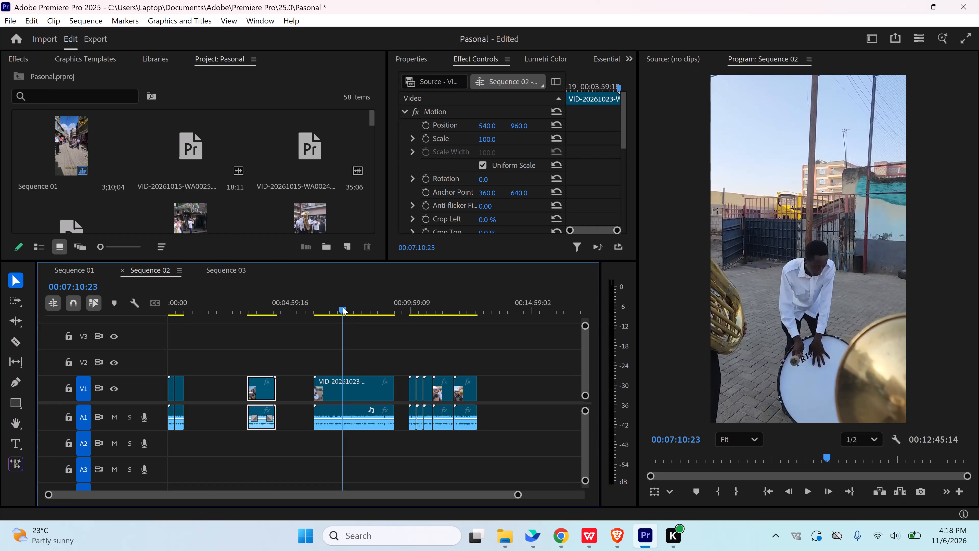
left_click_drag(343, 307, 359, 307)
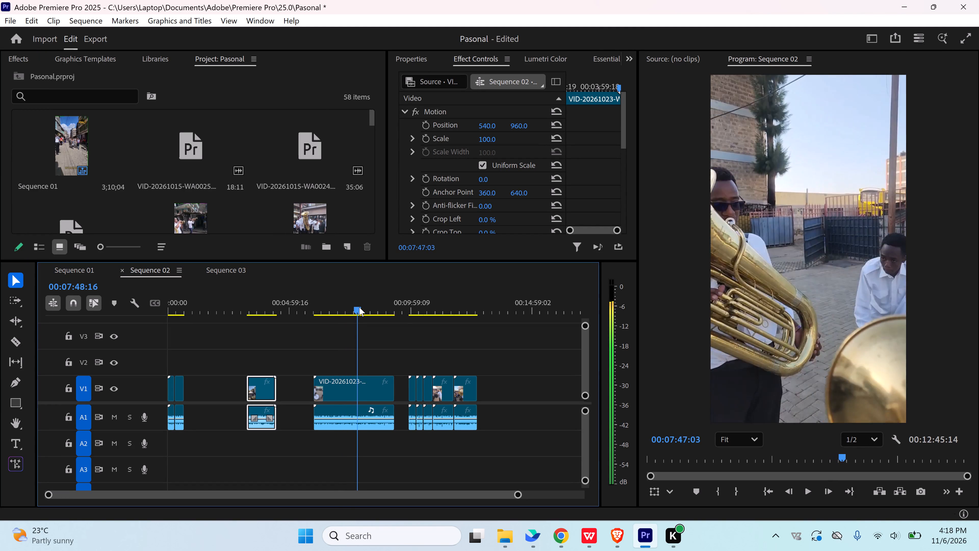
left_click_drag(359, 307, 359, 308)
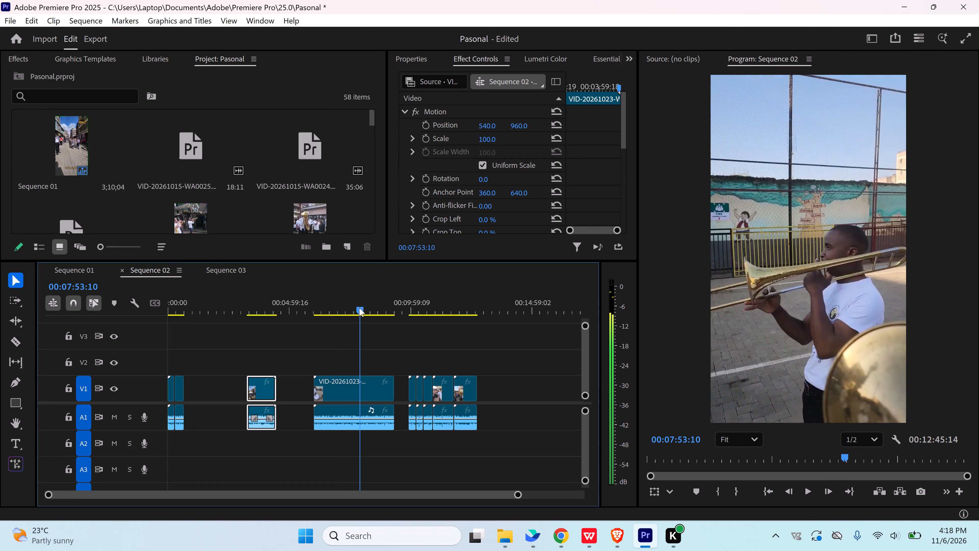
left_click_drag(359, 308, 359, 308)
key("space")
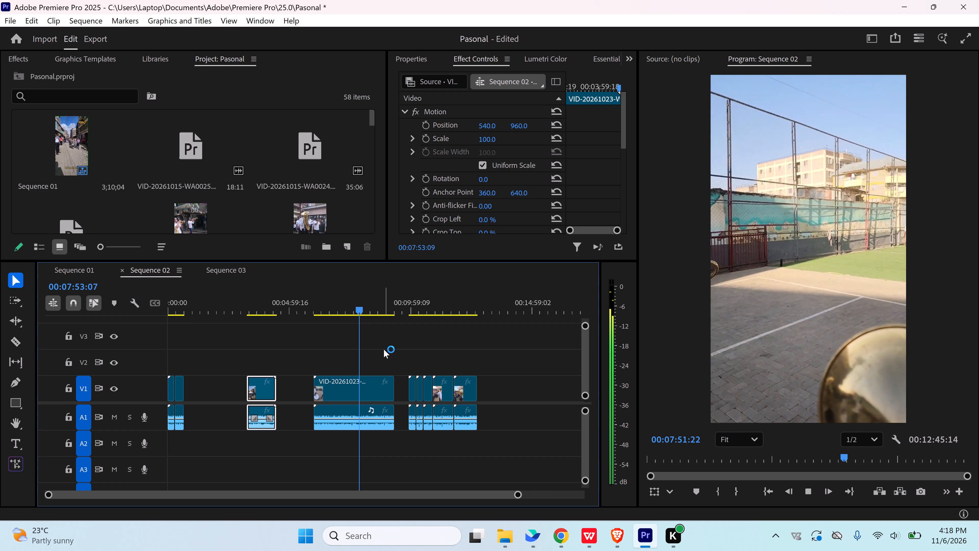
Play VID-20261023-WA0030 from 00:07:28:06 up to 00:07:33:19 and trim the clip's start to that point.
left_click(351, 308)
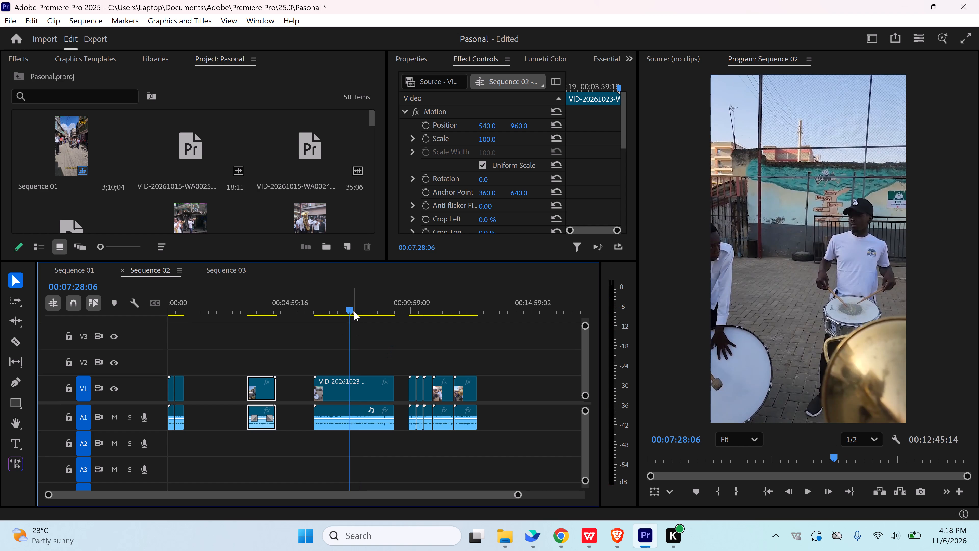
key("space")
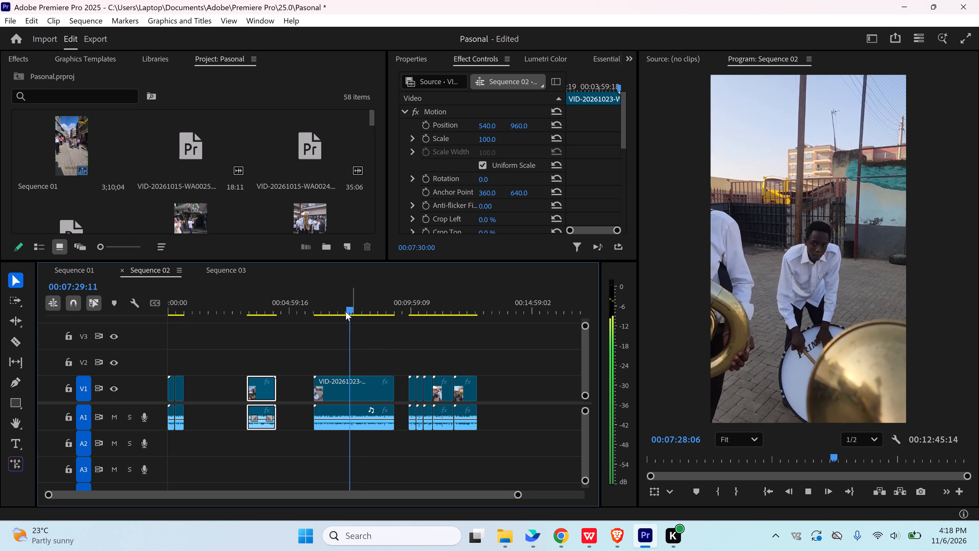
left_click(351, 310)
key("space")
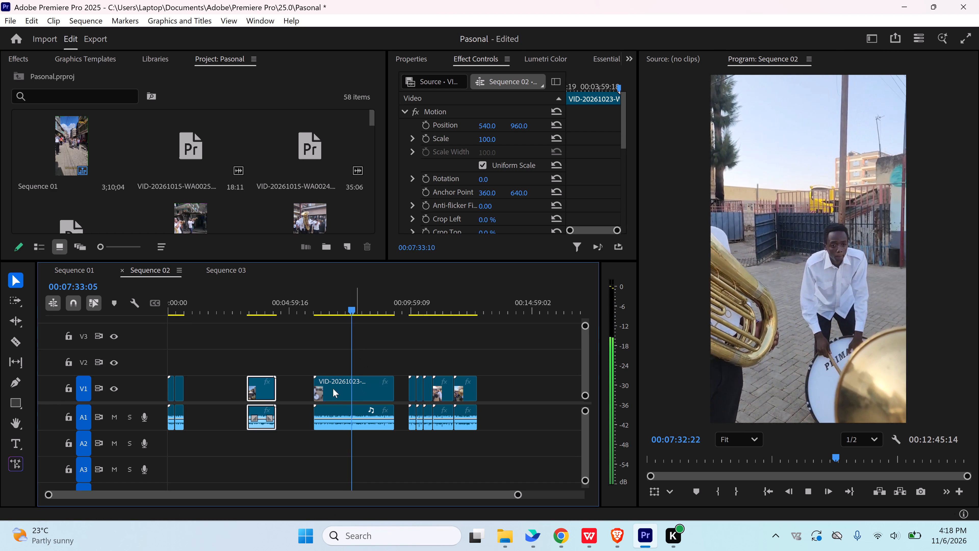
key("space")
left_click_drag(316, 380, 351, 385)
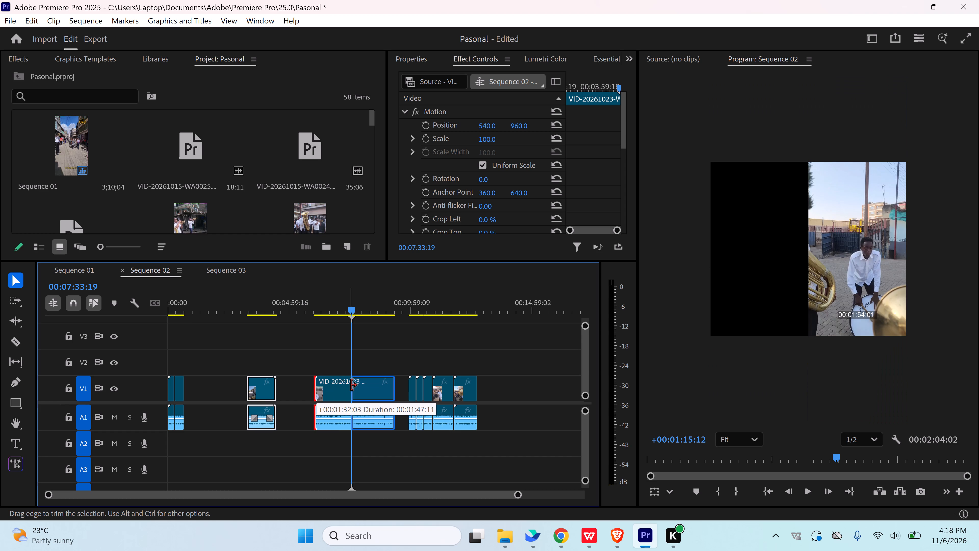
left_click_drag(351, 385, 352, 385)
Play the trimmed VID-20261023-WA0030 up to 00:08:07:21 and split it there with the Razor tool.
key("space")
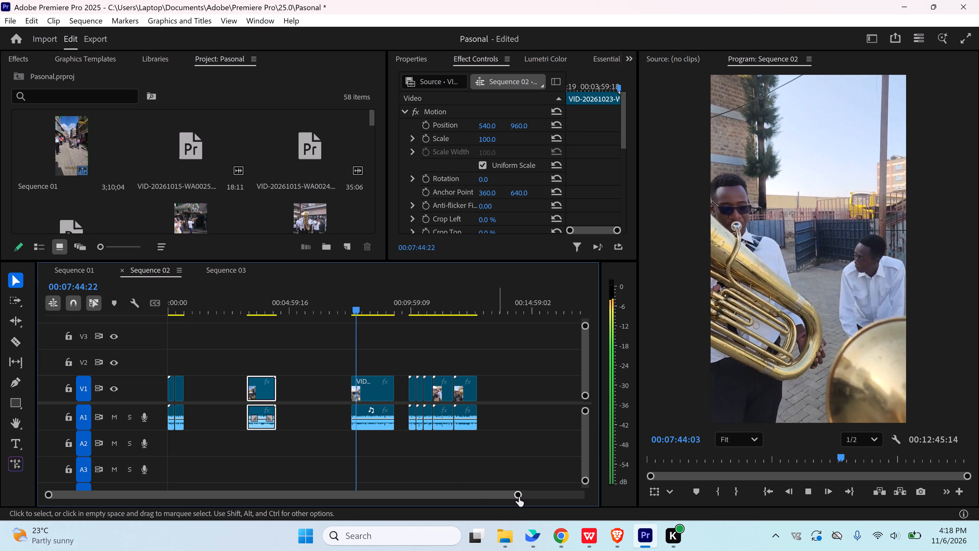
left_click_drag(518, 495, 456, 485)
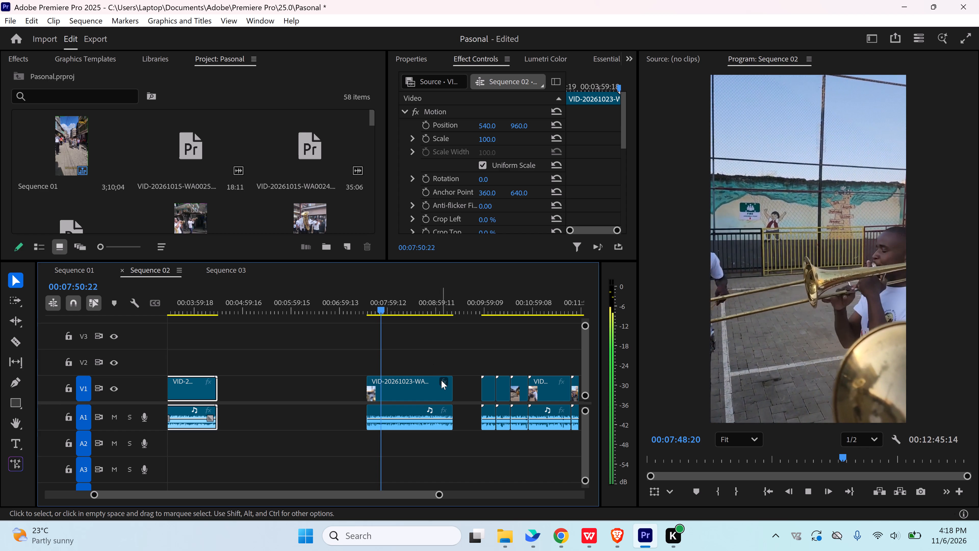
scroll(331, 371, "up", 2)
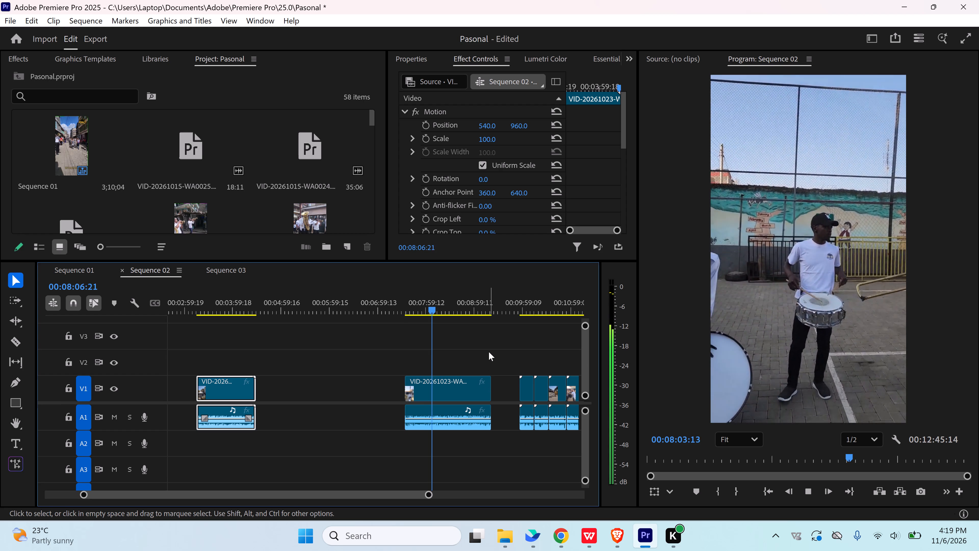
key("space")
key("c")
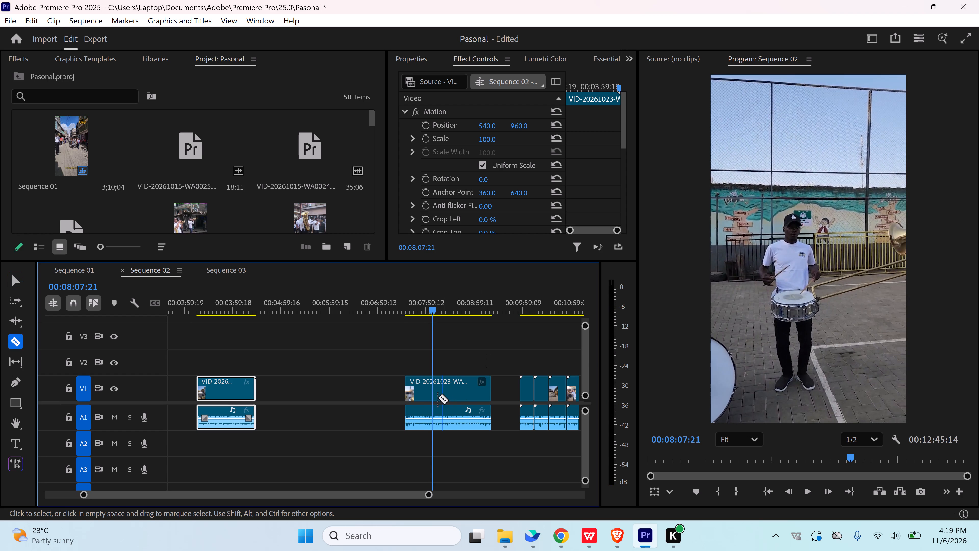
left_click(435, 395)
Delete the part of VID-20261023-WA0030 after the cut at 00:08:07:21.
key("v")
left_click(461, 392)
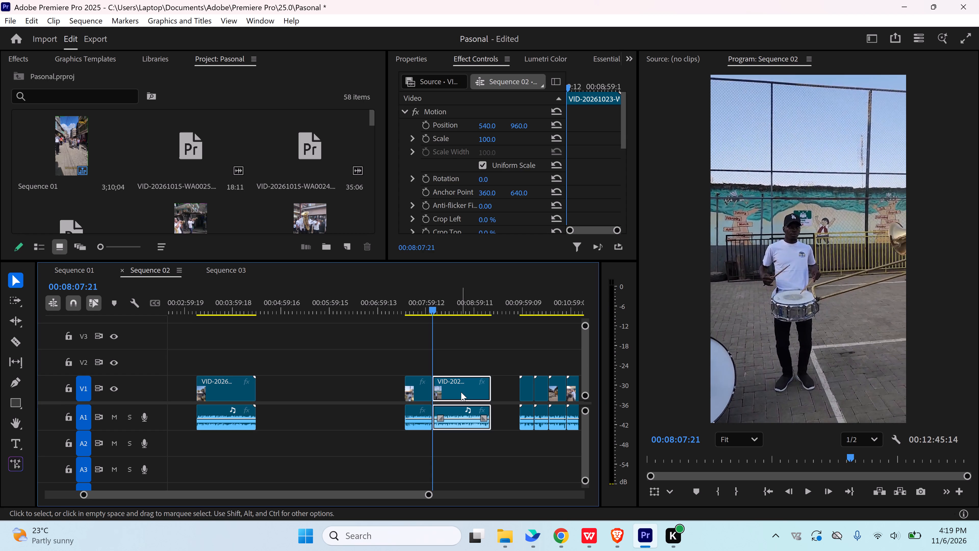
key("Delete")
Move the kept VID-20261023-WA0030 segment to directly follow the opening clips, at the 00:00:41:18 cut.
scroll(358, 395, "up", 6)
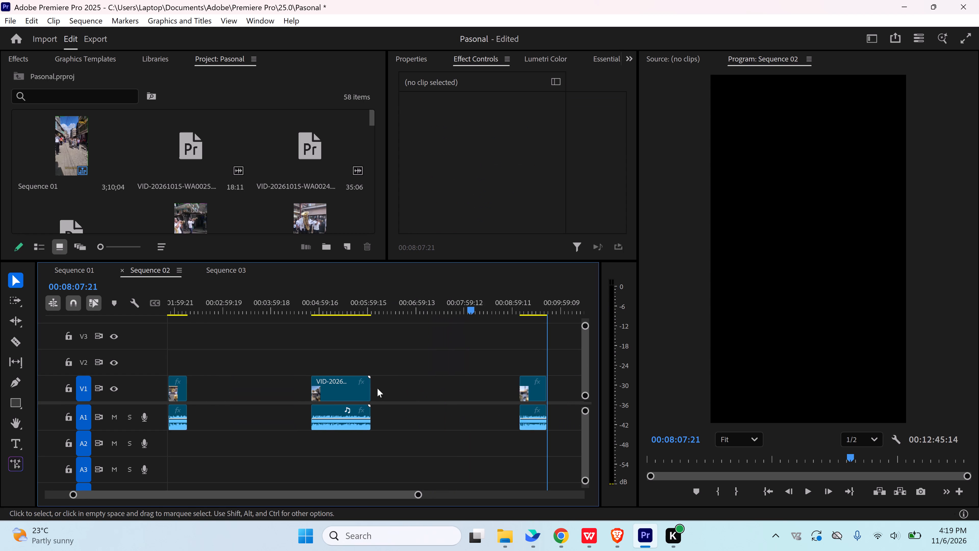
scroll(391, 384, "up", 3)
left_click_drag(550, 396, 498, 397)
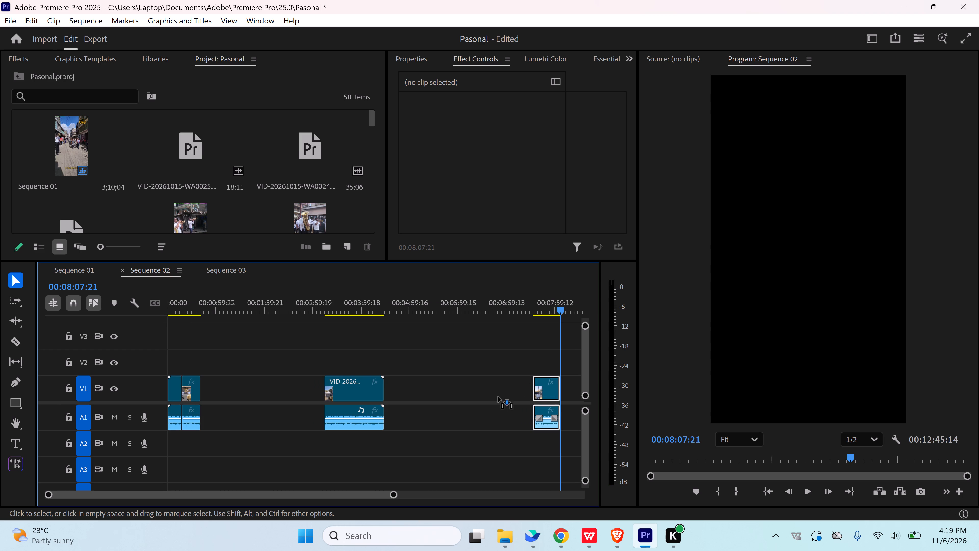
left_click_drag(498, 397, 223, 391)
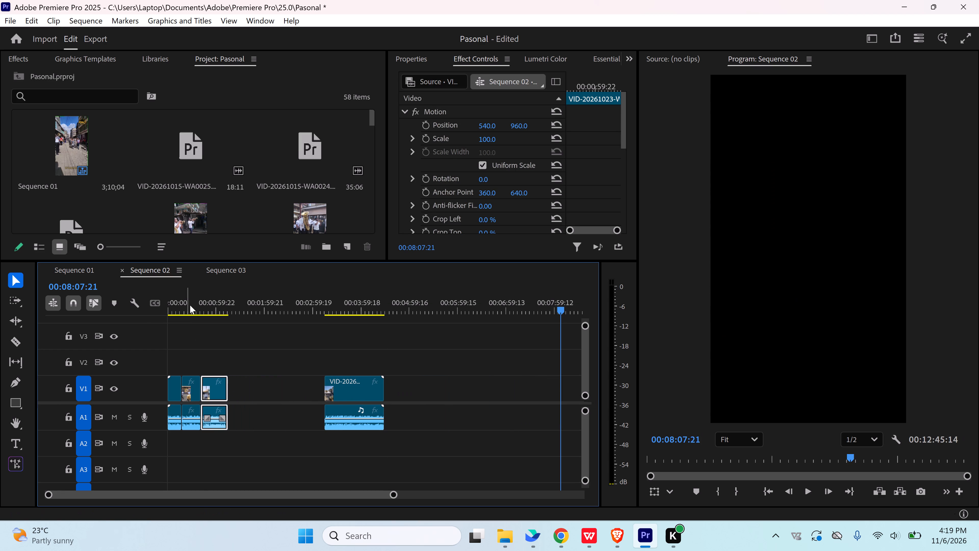
Review the opening clips from the start and play across the 00:00:41:18 join up to 00:00:53:21.
left_click_drag(190, 305, 141, 315)
key("space")
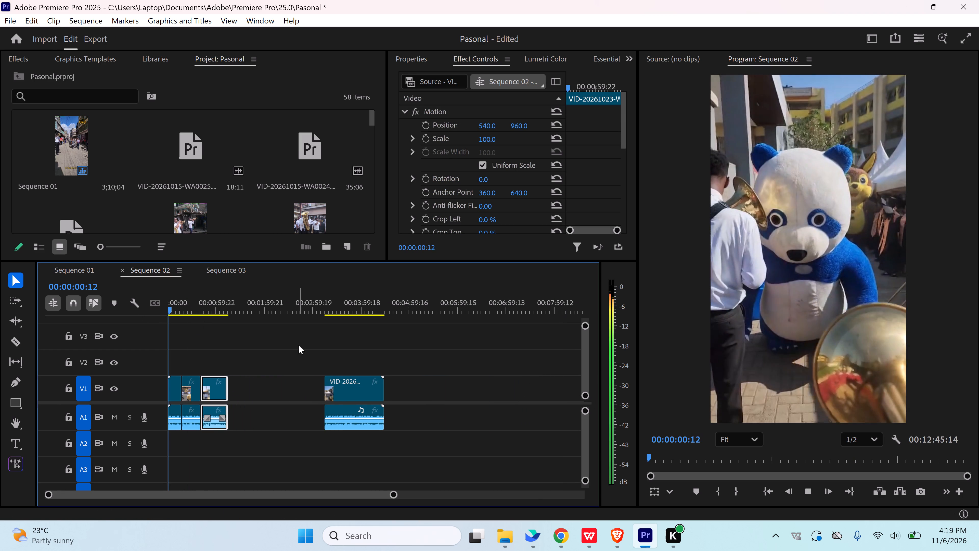
key("space")
left_click(210, 307)
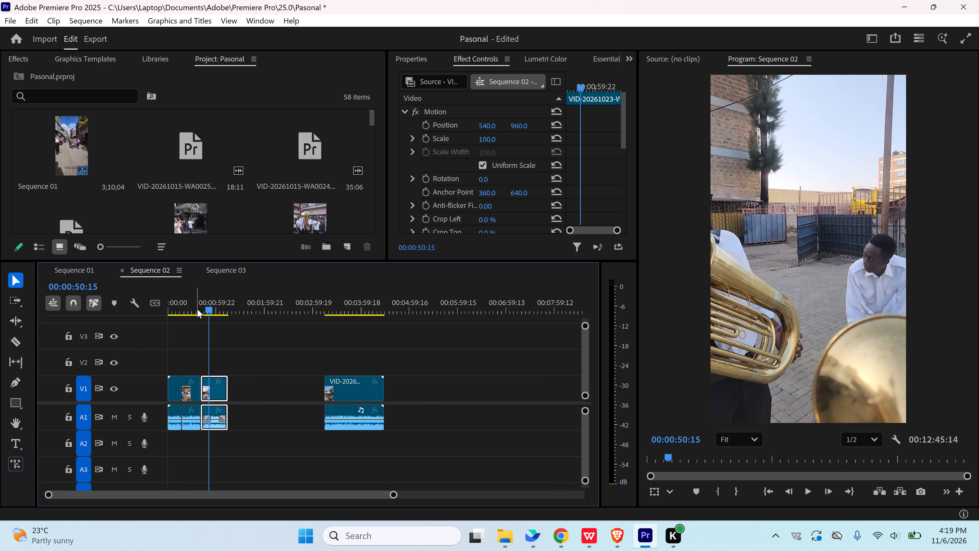
left_click(197, 309)
key("space")
left_click(250, 341)
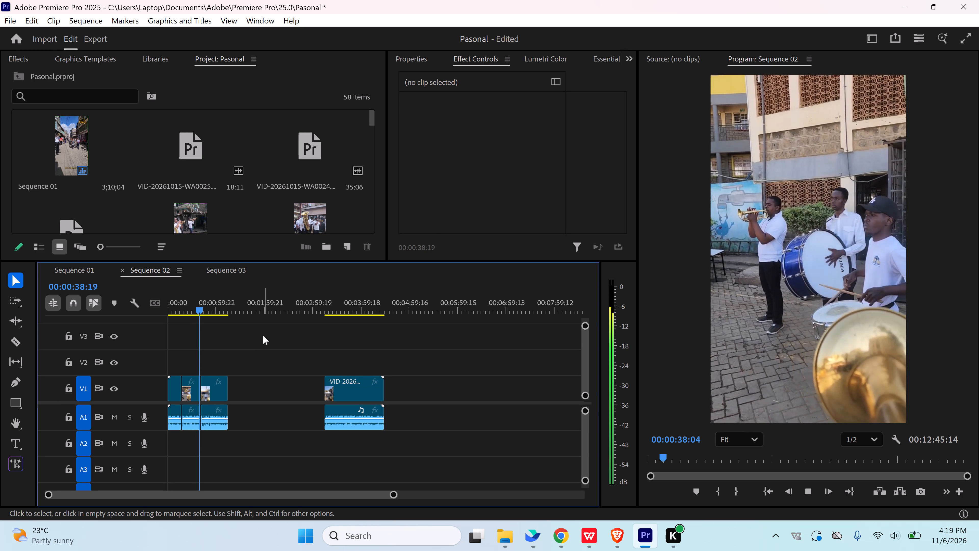
left_click(182, 311)
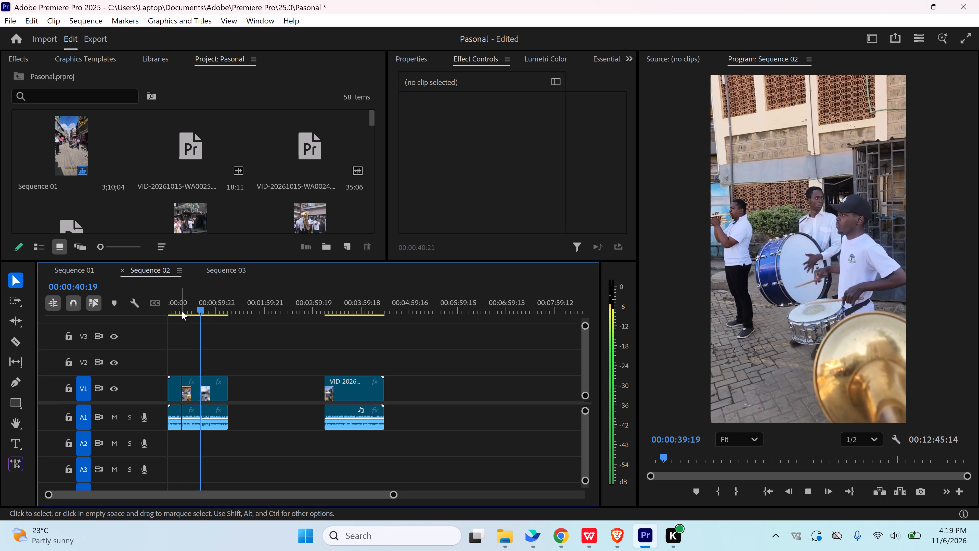
key("space")
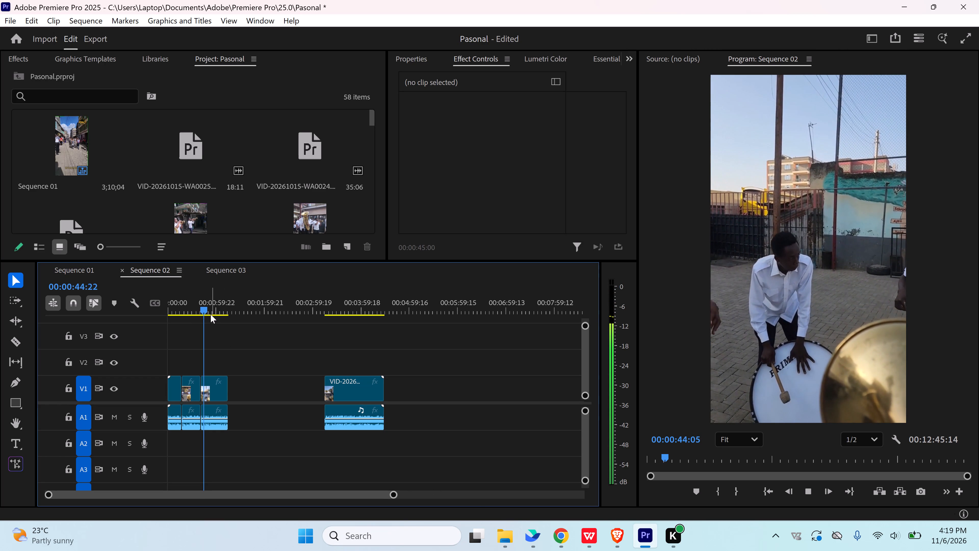
left_click_drag(205, 310, 211, 310)
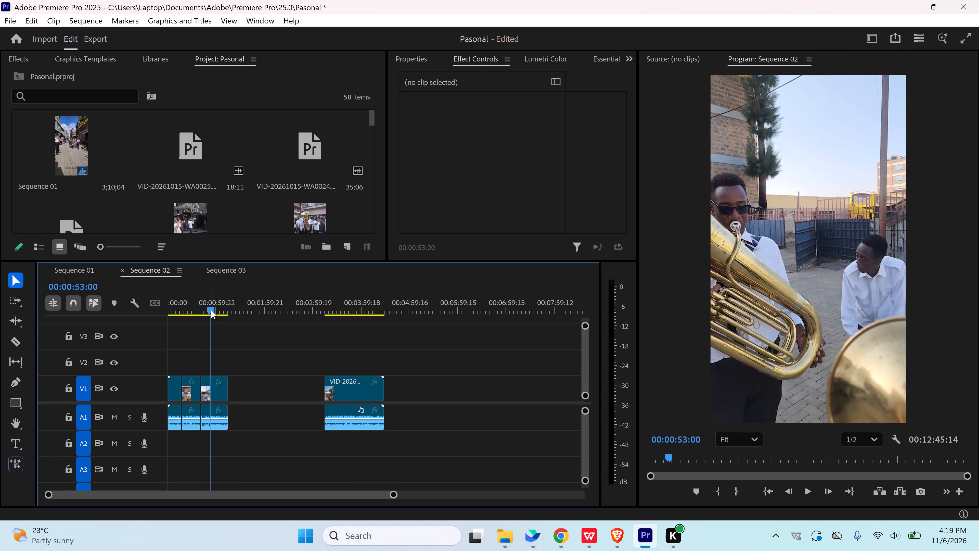
key("space")
key("space")
Move the VID-20261023-WA0030 segment out of the opening into the empty stretch beyond the next clip, at about 00:05:45.
left_click_drag(216, 399, 240, 395)
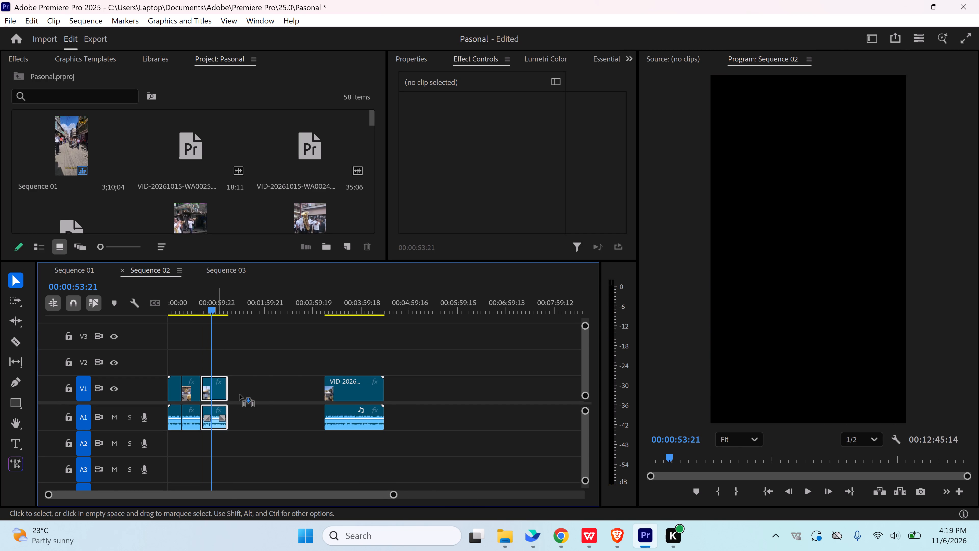
left_click_drag(240, 395, 460, 387)
Preview the remaining clips up to 00:10:49:13 and move the short clip ending near there to the 00:00:41:18 cut.
left_click(331, 306)
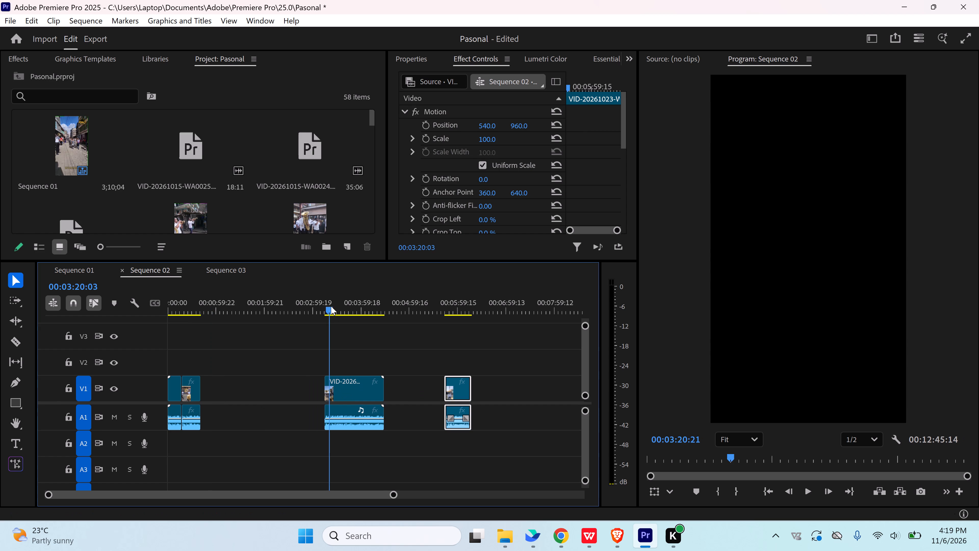
key("space")
key("space")
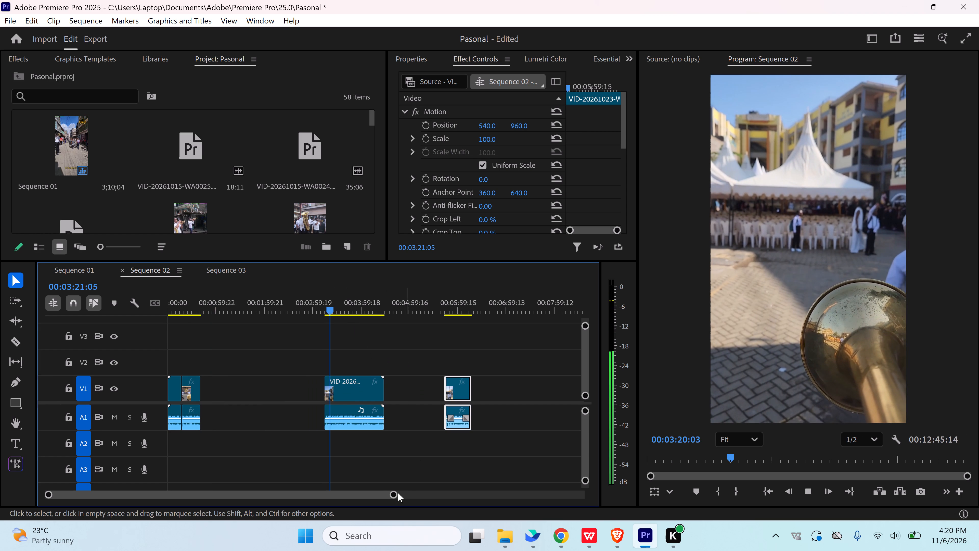
left_click_drag(394, 494, 491, 483)
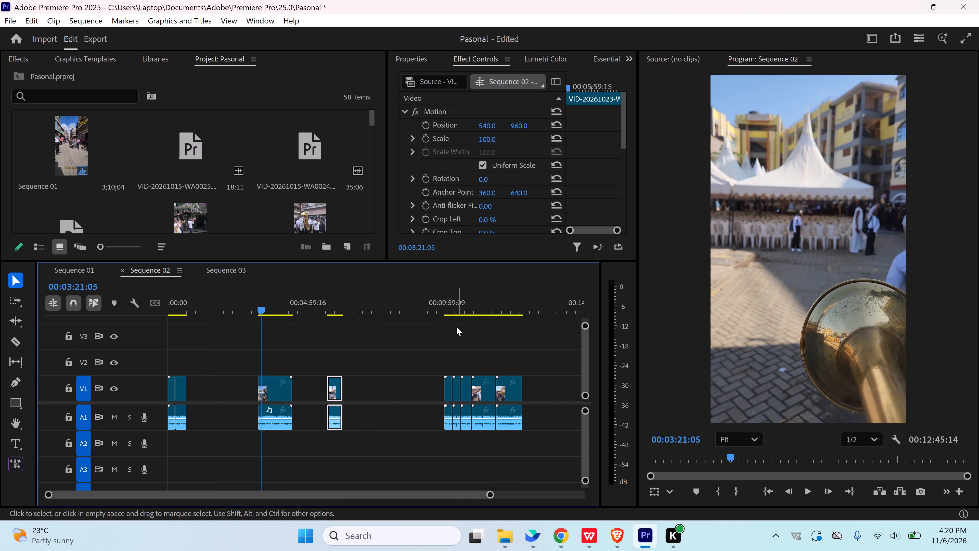
left_click_drag(453, 307, 458, 308)
key("space")
left_click_drag(456, 309, 455, 310)
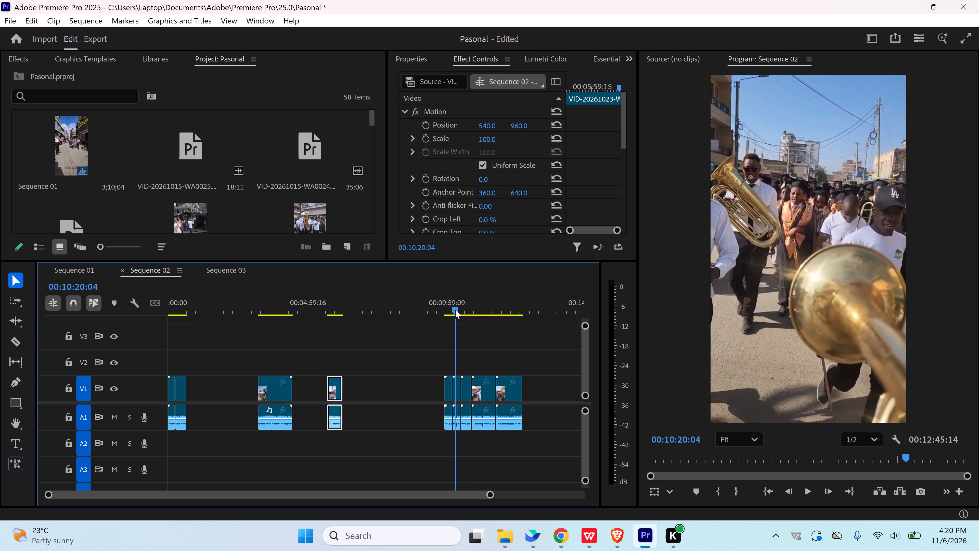
left_click_drag(455, 310, 465, 309)
key("space")
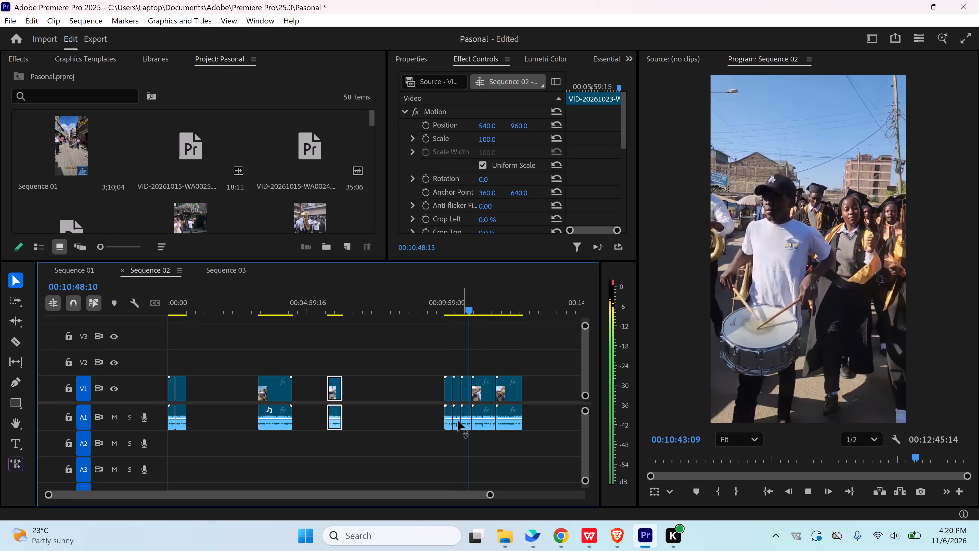
key("space")
left_click_drag(467, 393, 332, 396)
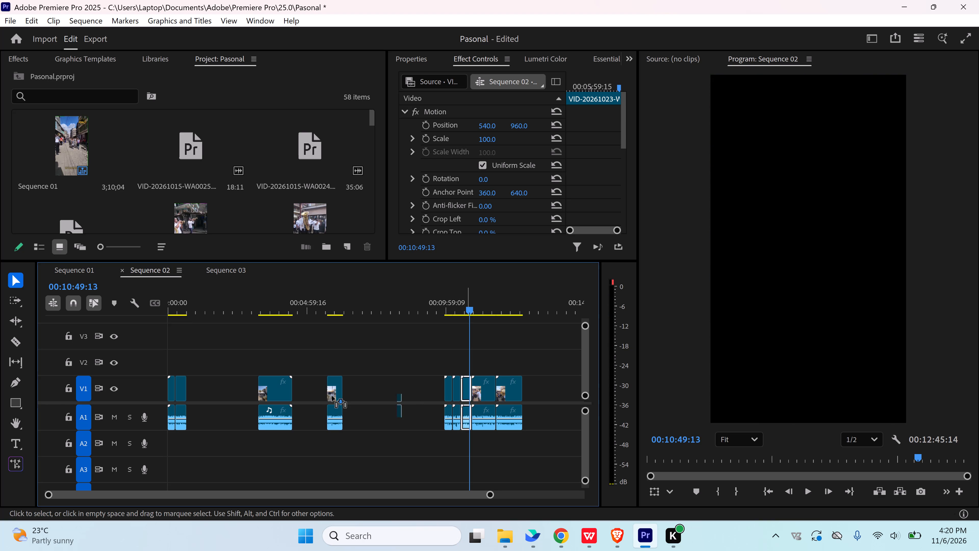
left_click_drag(332, 396, 197, 398)
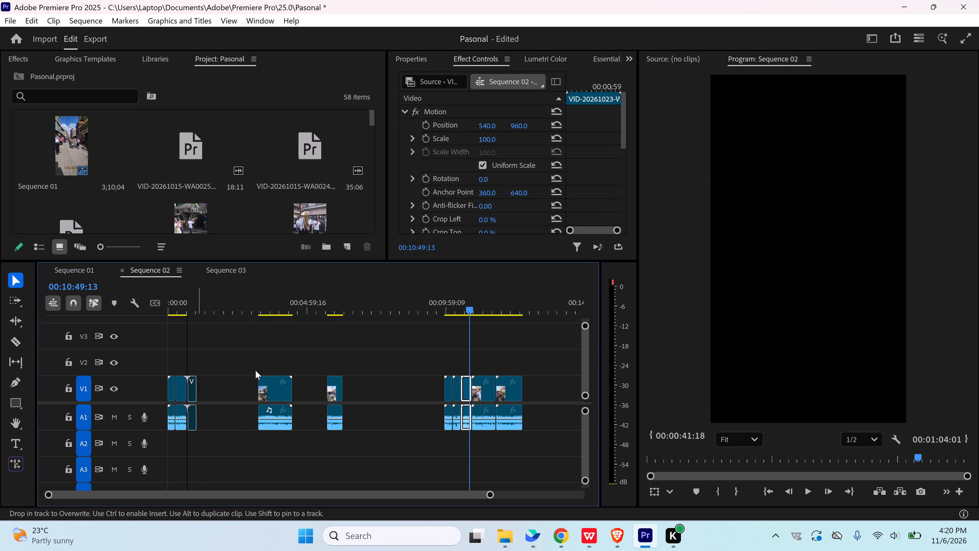
Shift the two separate mid-timeline clips about 1 min 15 s later, widening the gap after the opening clips.
left_click_drag(249, 350, 349, 402)
left_click_drag(279, 394, 309, 395)
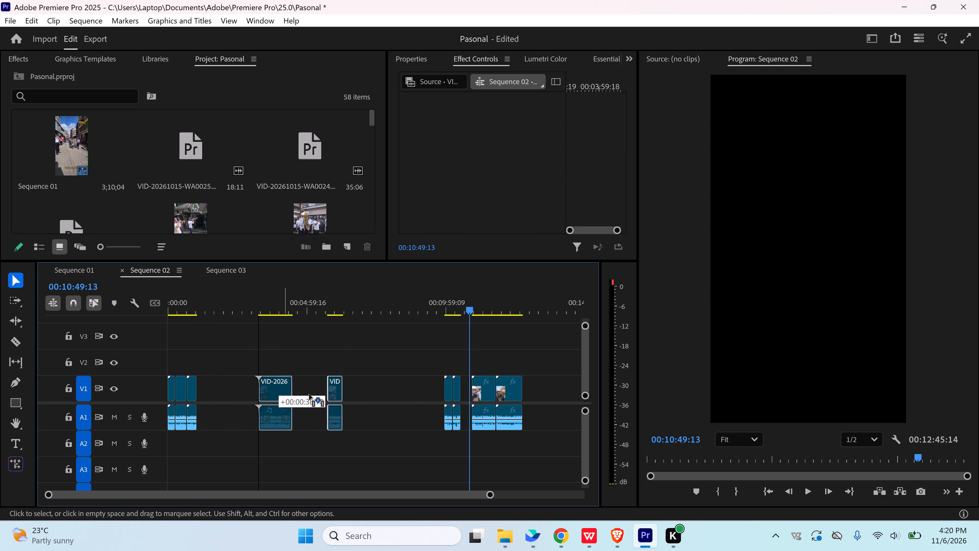
left_click_drag(309, 395, 318, 395)
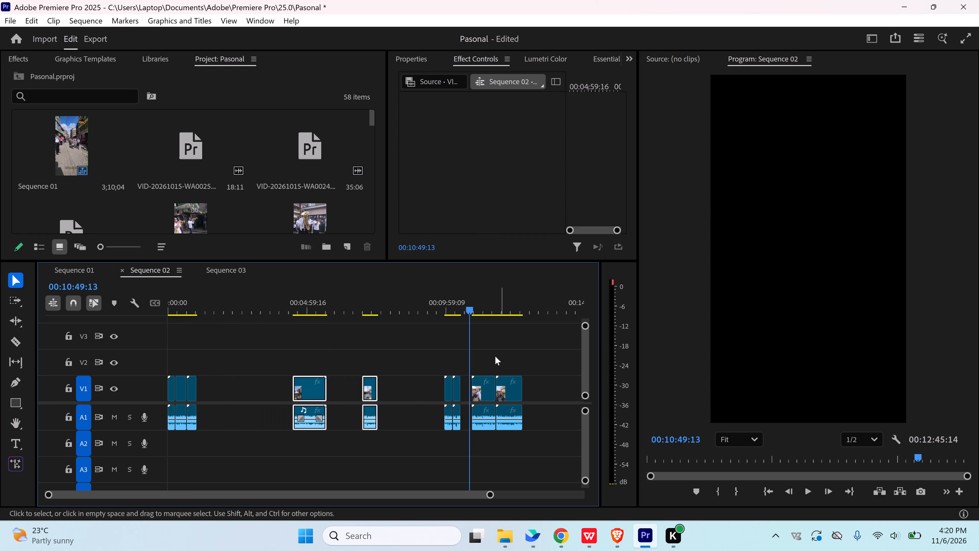
Preview the last two clips and move the final one, VID-20261023-WA0023, to directly follow the opening clips at 00:01:04:01.
left_click_drag(475, 305, 481, 306)
key("space")
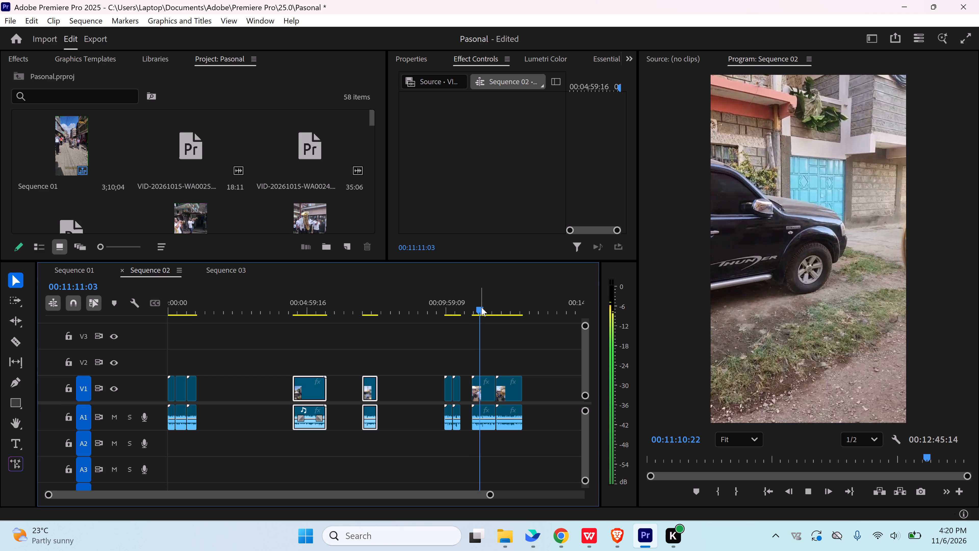
left_click_drag(481, 309, 476, 310)
key("space")
key("space")
left_click_drag(492, 306, 495, 306)
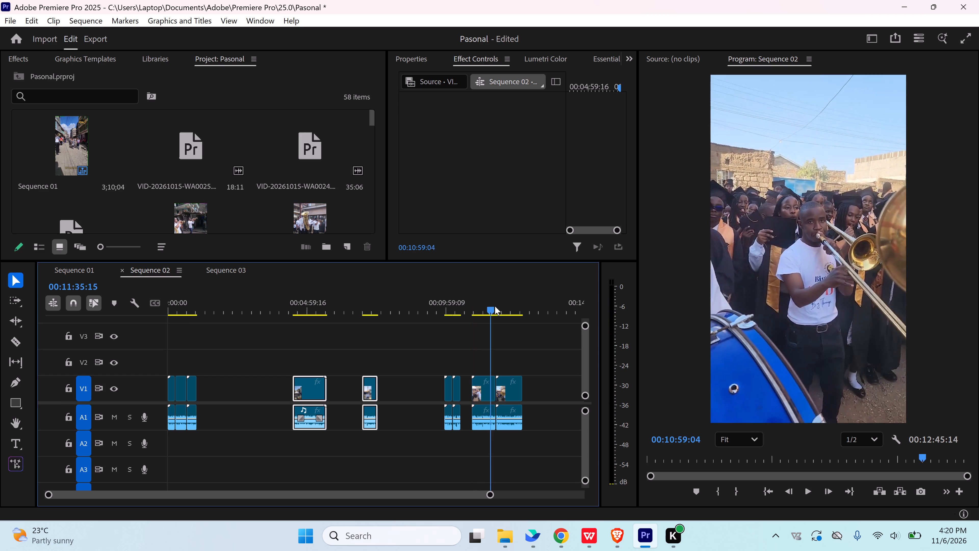
left_click_drag(495, 306, 500, 307)
key("space")
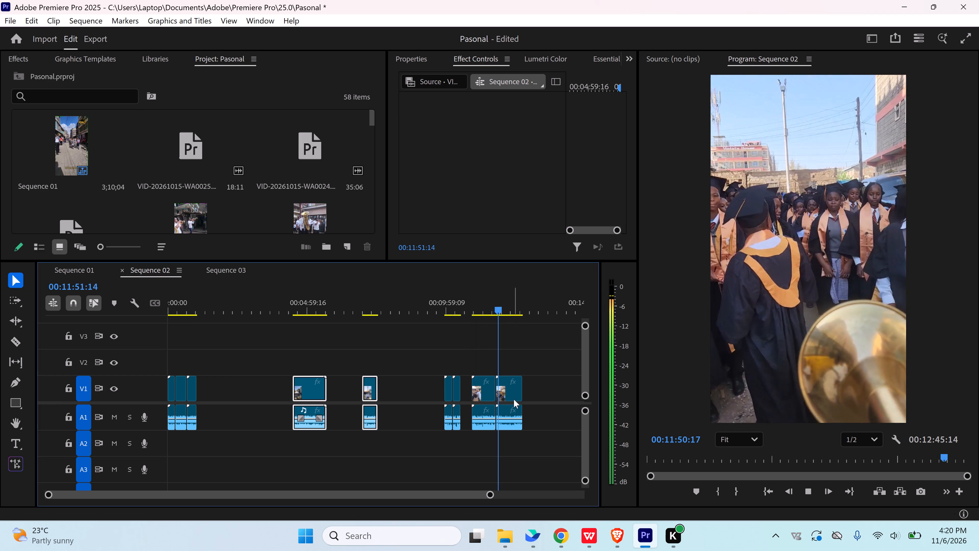
key("space")
left_click_drag(516, 398, 459, 393)
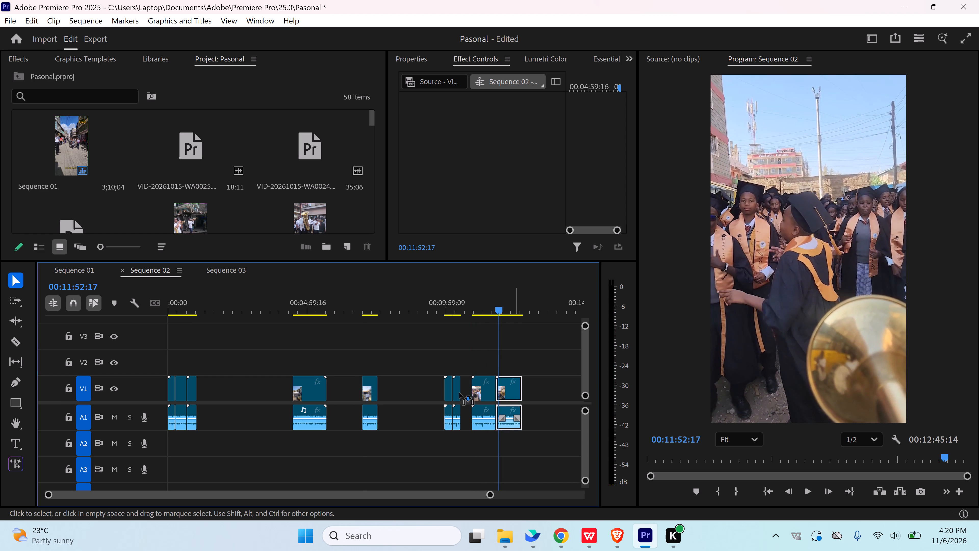
left_click_drag(459, 393, 223, 394)
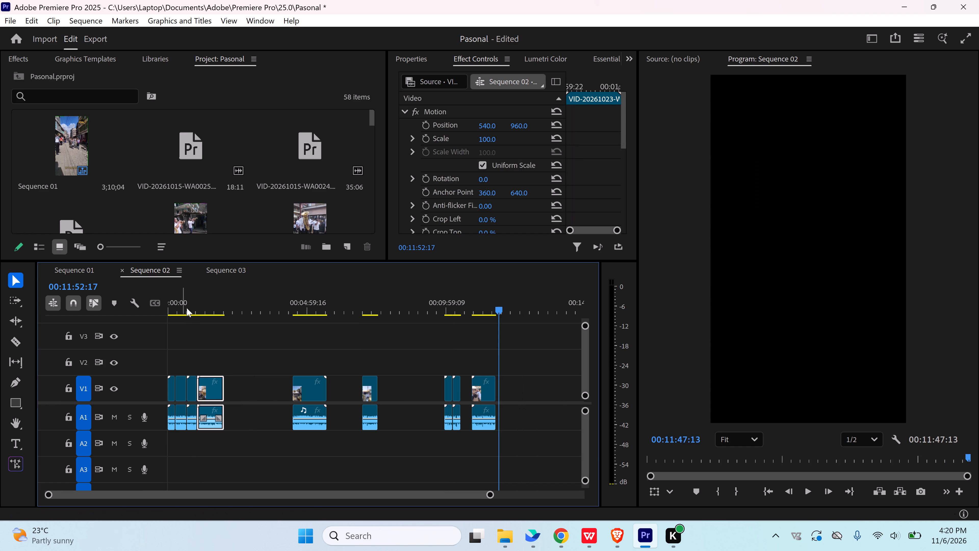
Set the playhead to 00:00:39:19, focus the timeline on the four joined opening clips and save the project.
left_click(192, 308)
left_click_drag(189, 307, 186, 308)
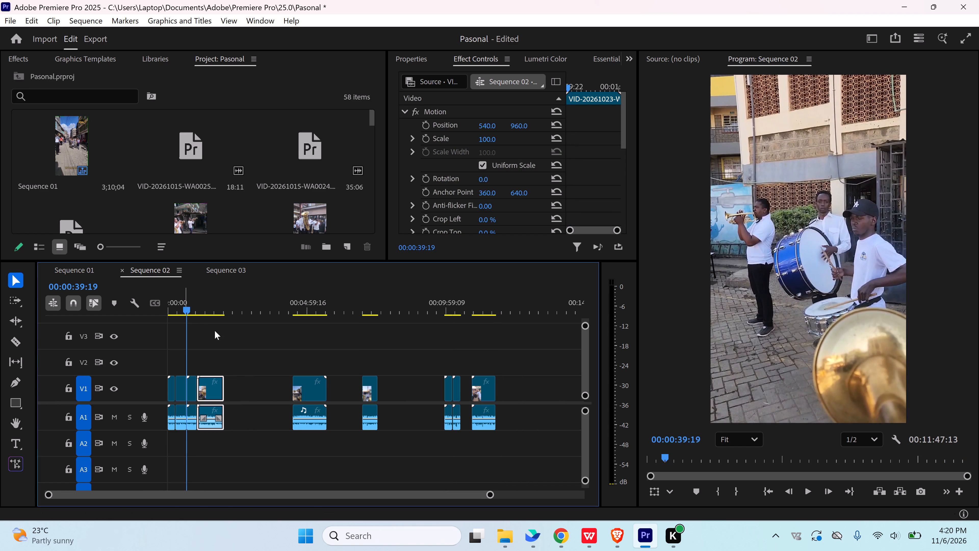
left_click_drag(490, 494, 398, 479)
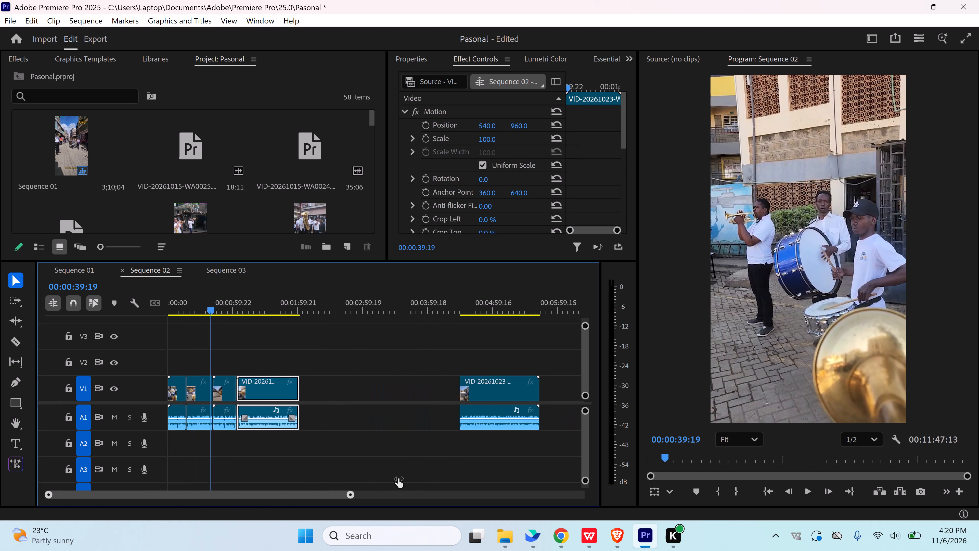
left_click_drag(398, 479, 395, 477)
left_click(387, 348)
key("ctrl+s")
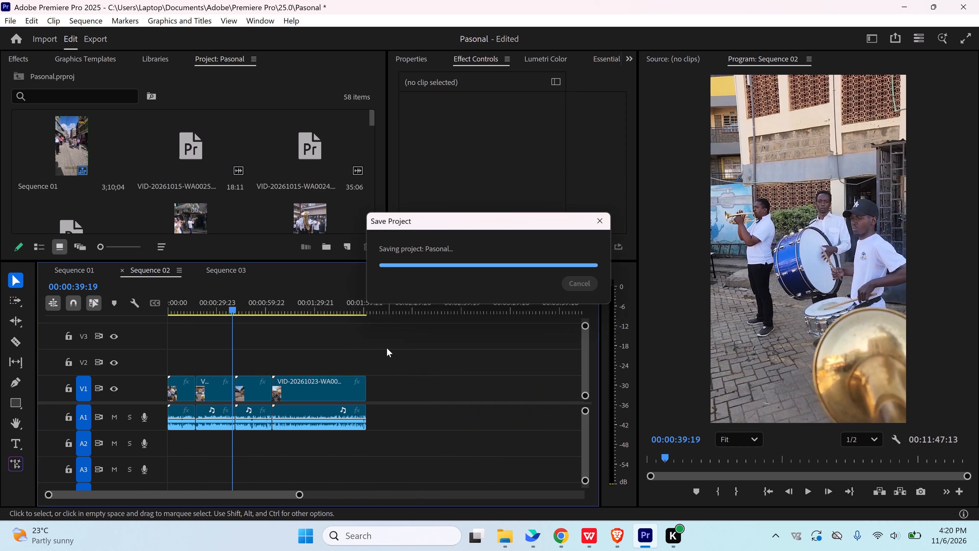
Play through the joined opening clips and split the third clip at 00:00:49:10 with the Razor tool.
key("space")
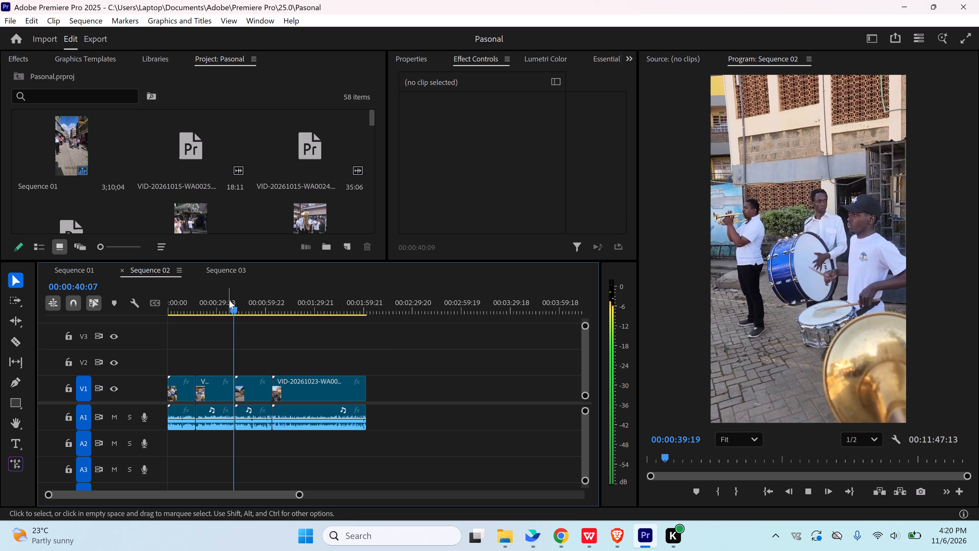
left_click(196, 307)
key("space")
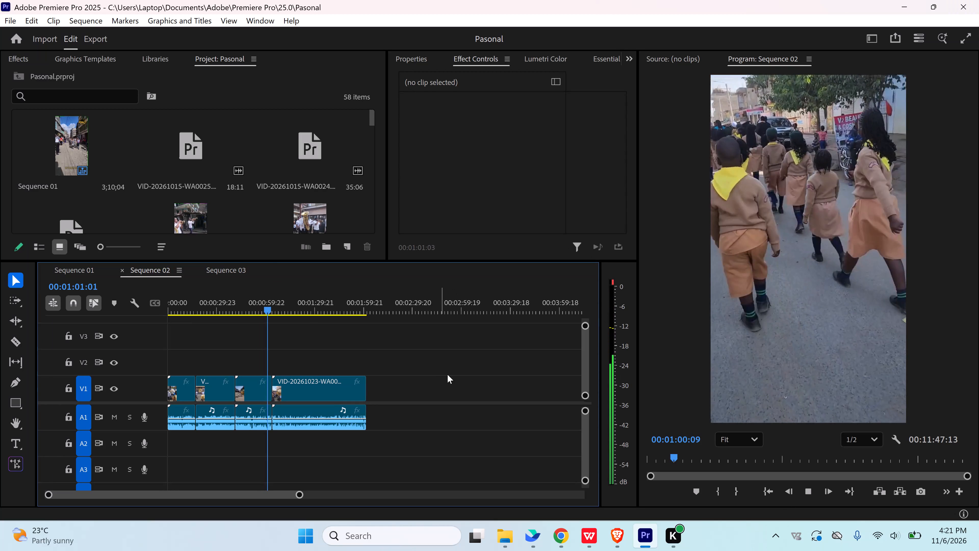
left_click(233, 305)
key("space")
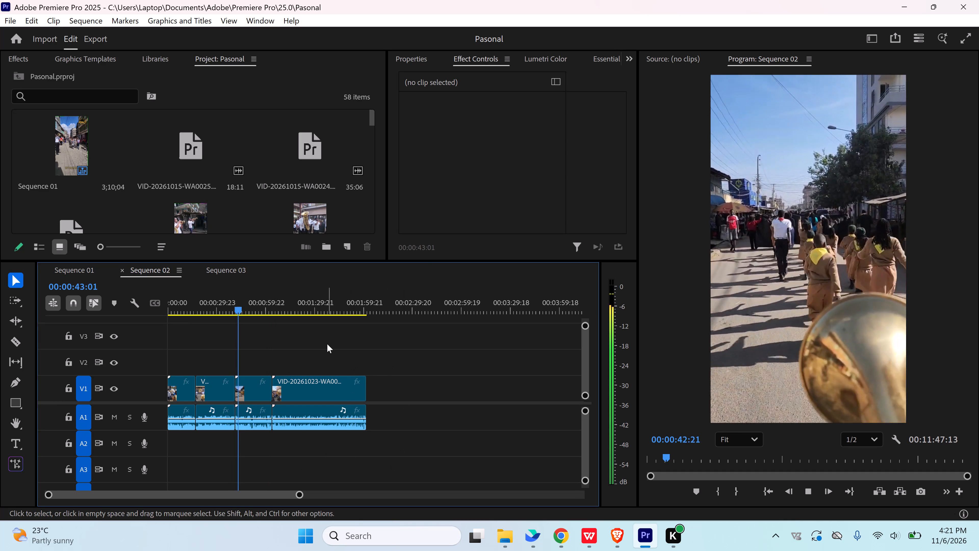
left_click_drag(300, 496, 279, 495)
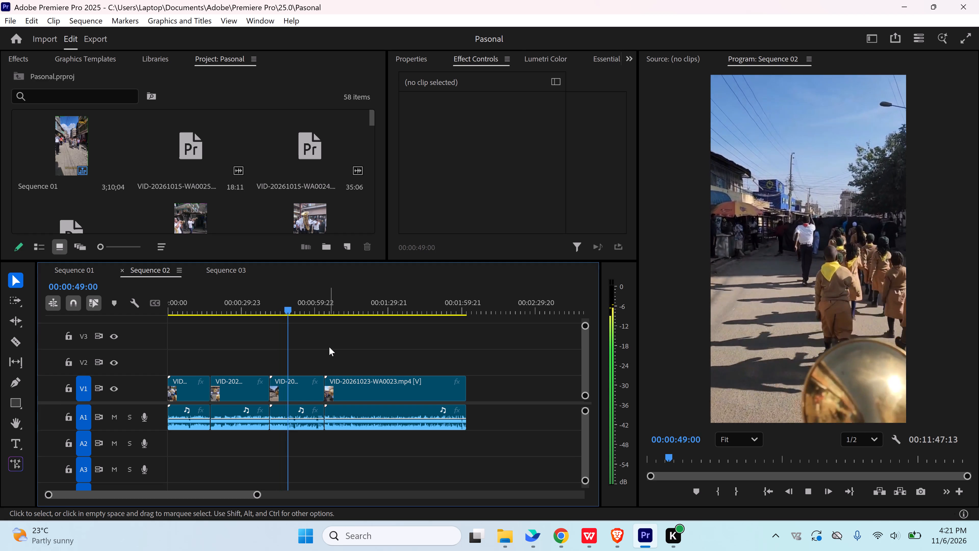
key("space")
key("c")
left_click(291, 387)
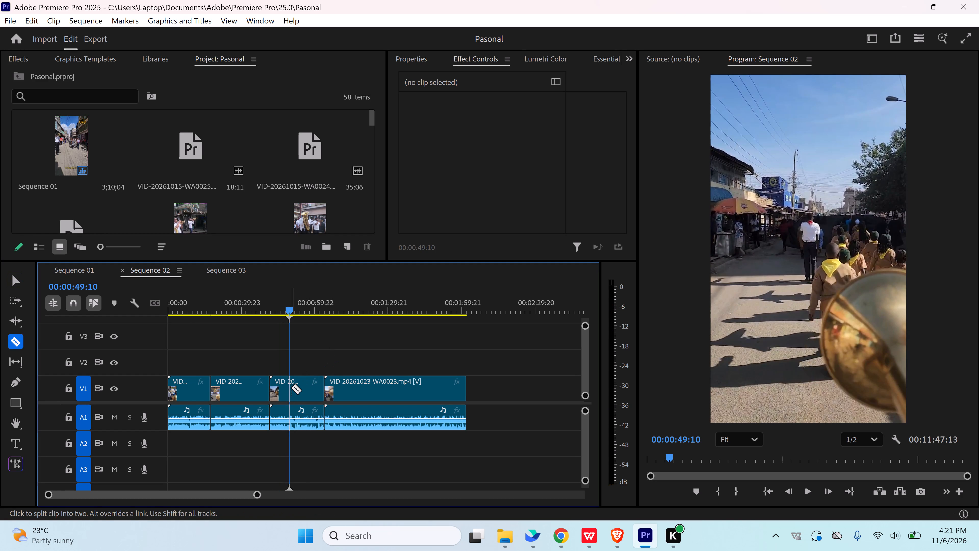
Delete the part of the third clip after 00:00:49:10 and close the gap before VID-20261023-WA0023.
key("v")
left_click(305, 393)
key("Delete")
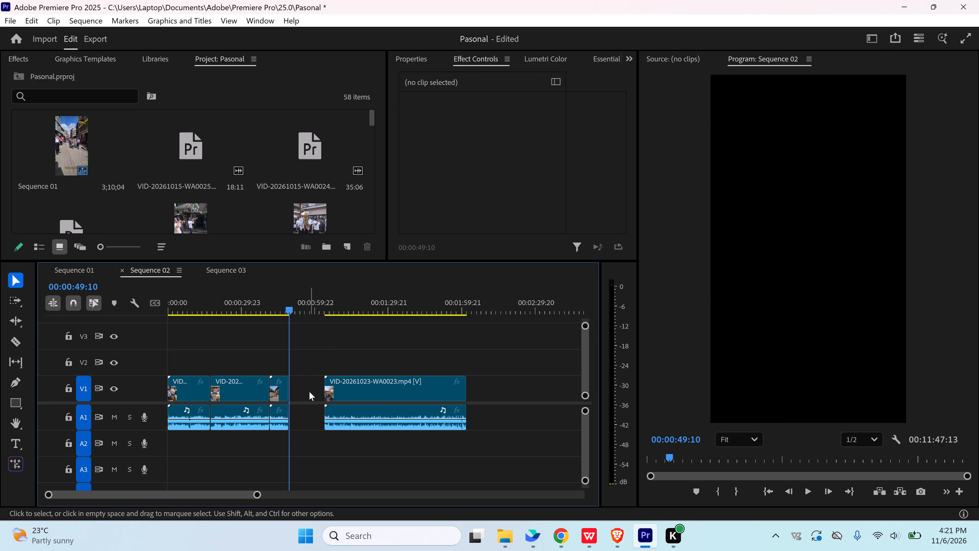
left_click(309, 392)
key("Delete")
Play from 00:00:38:12 across the new join and split VID-20261023-WA0023 at 00:01:35:12 with the Razor tool.
left_click_drag(290, 310, 288, 310)
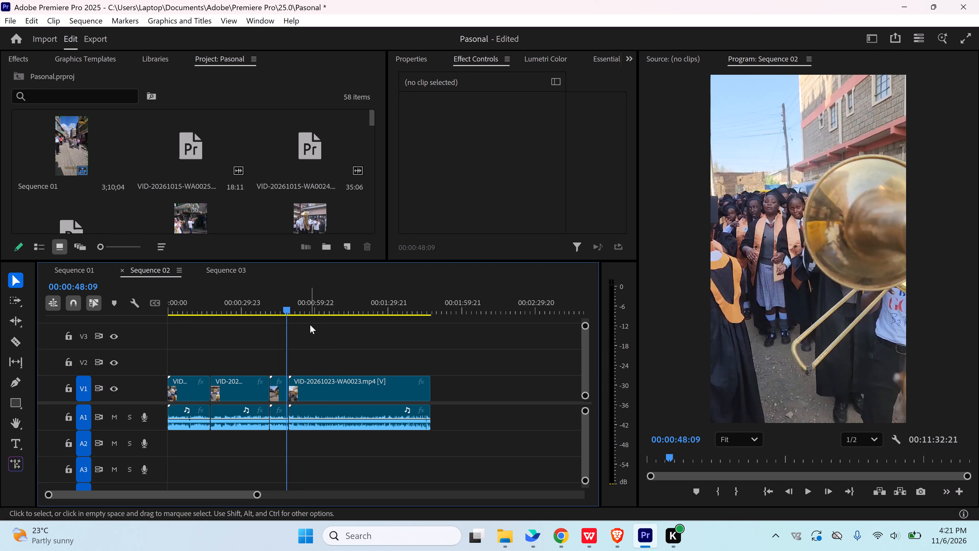
key("space")
left_click(263, 308)
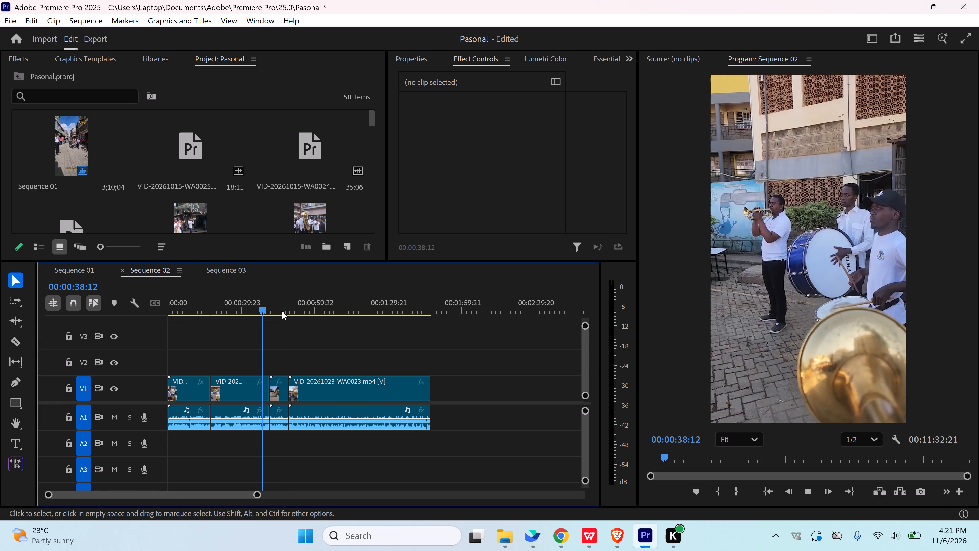
key("space")
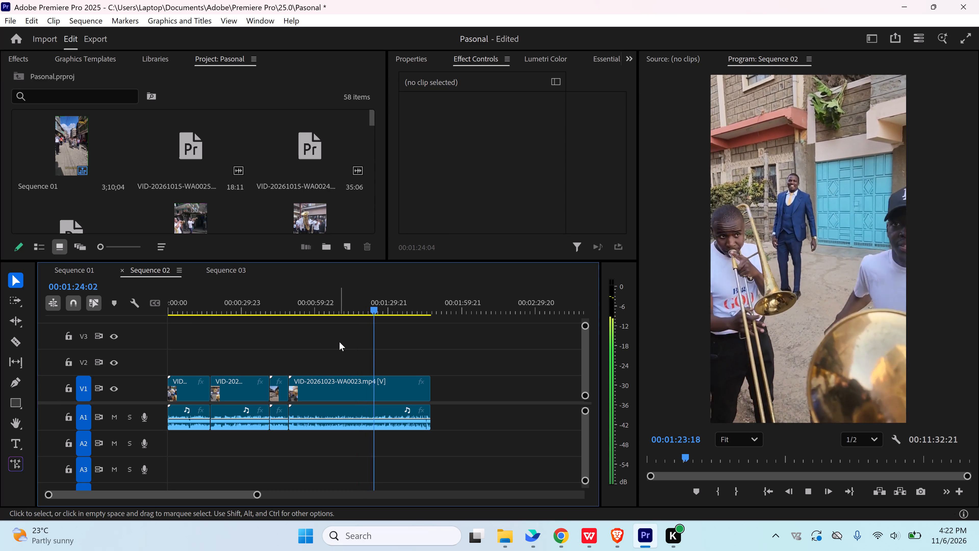
key("space")
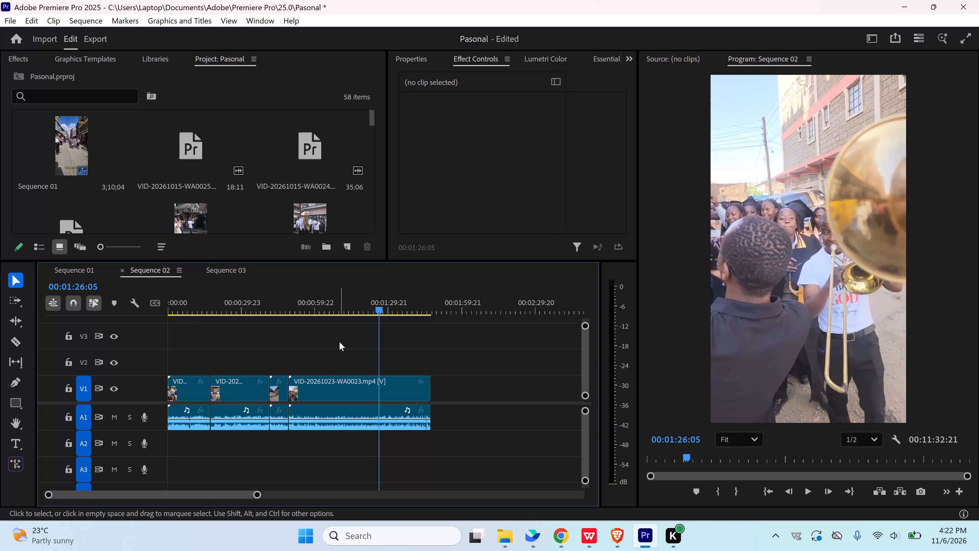
key("space")
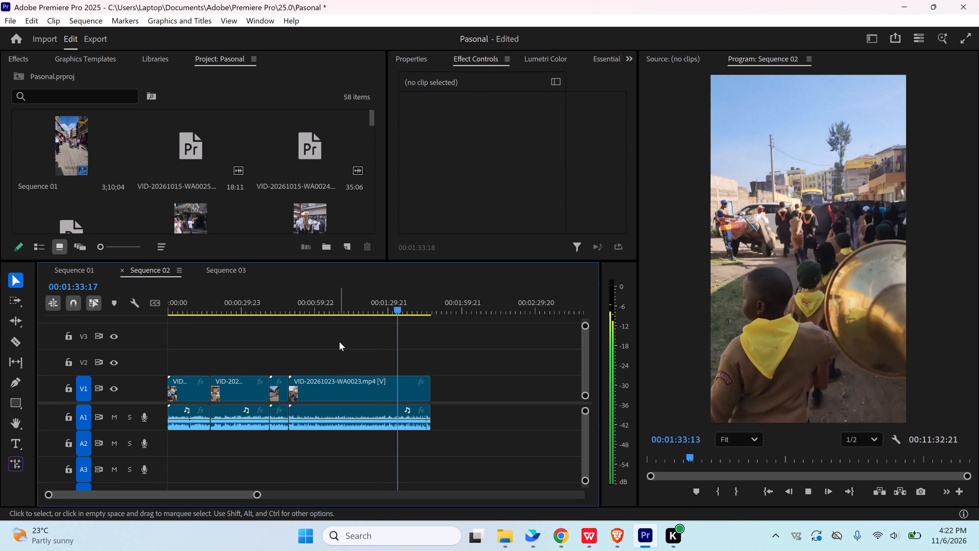
key("space")
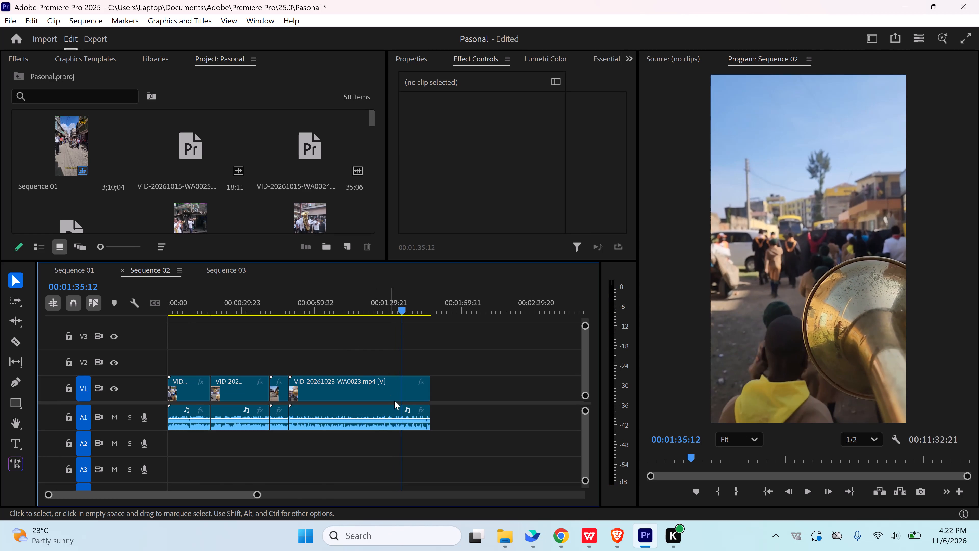
key("c")
left_click(403, 390)
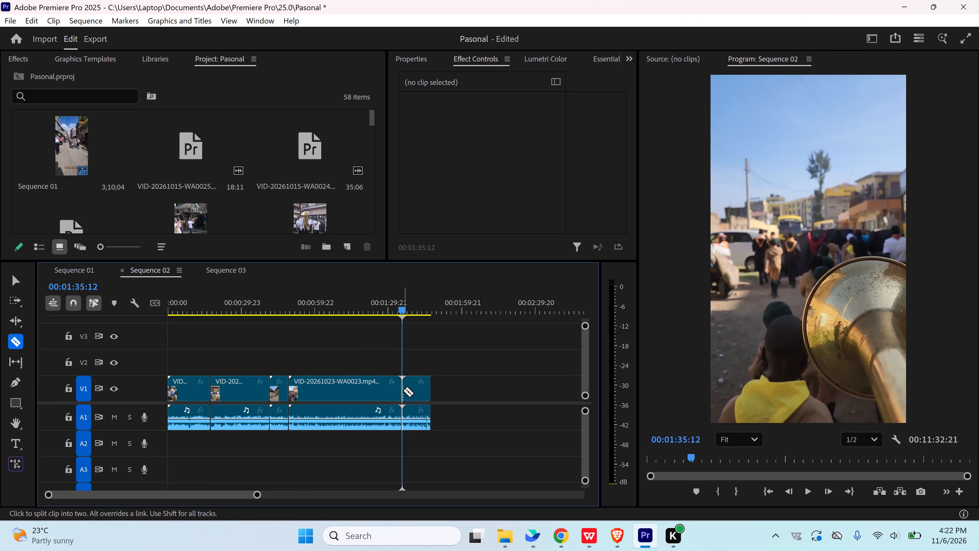
Delete the part of VID-20261023-WA0023 after 00:01:35:12 and close the gap before VID-20261023-WA0028.
key("v")
left_click(414, 396)
key("Delete")
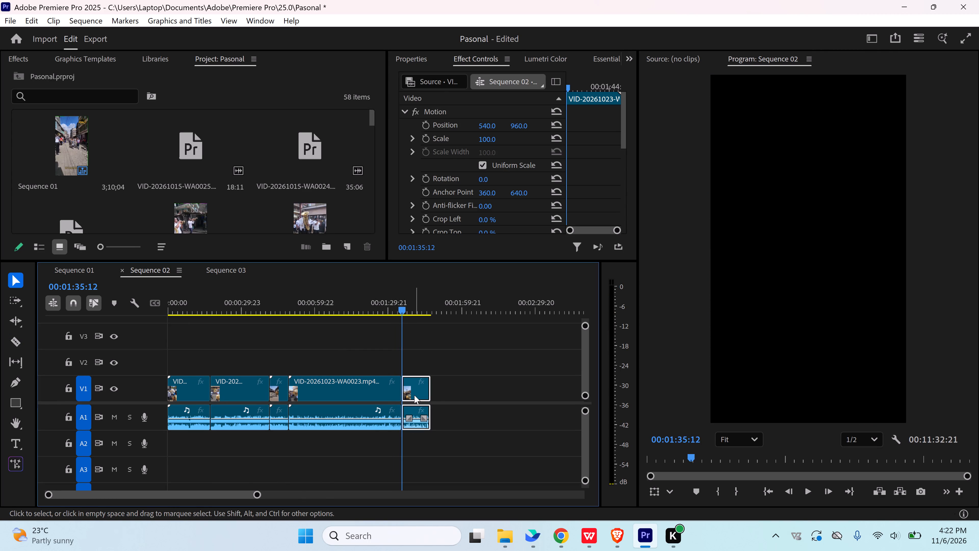
double_click(423, 394)
key("Delete")
Review the join between VID-20261023-WA0023 and VID-20261023-WA0028, starting from 00:01:30:18.
left_click_drag(404, 309, 393, 312)
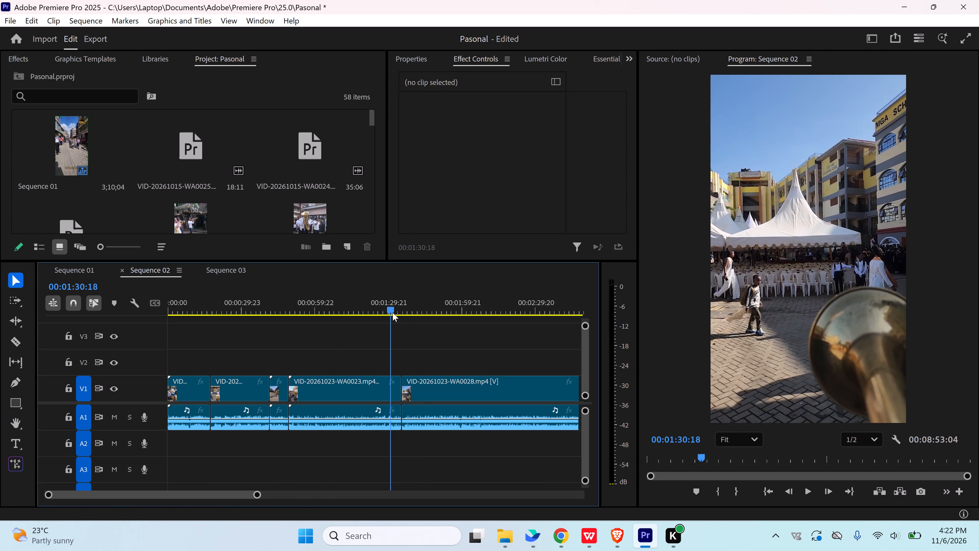
left_click(418, 341)
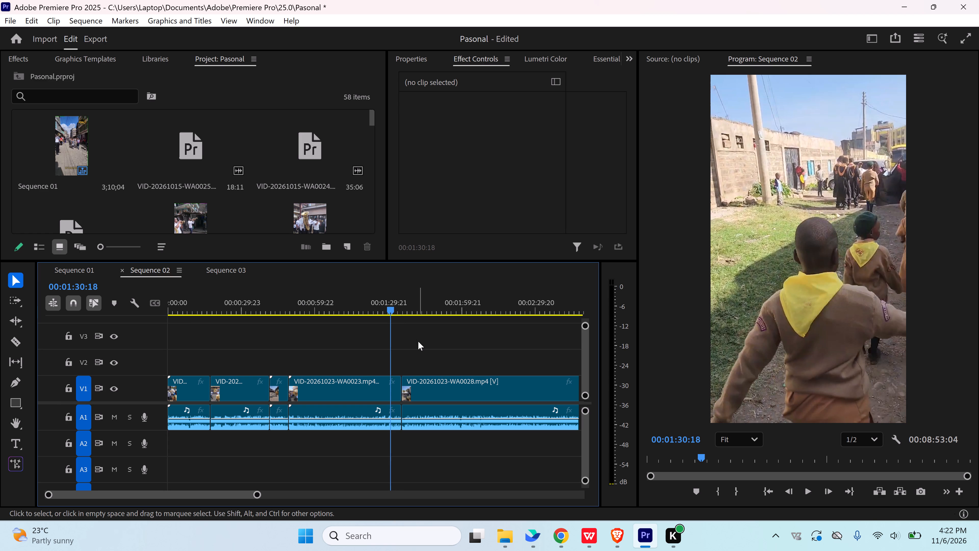
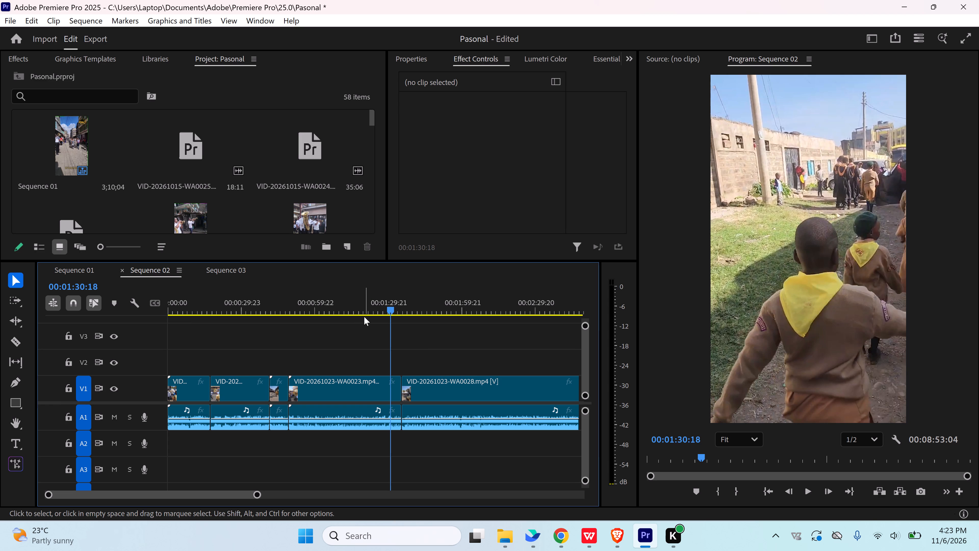
Play from 00:01:30:18 across the join into VID-20261023-WA0028 and stop at 00:02:03:05.
key("space")
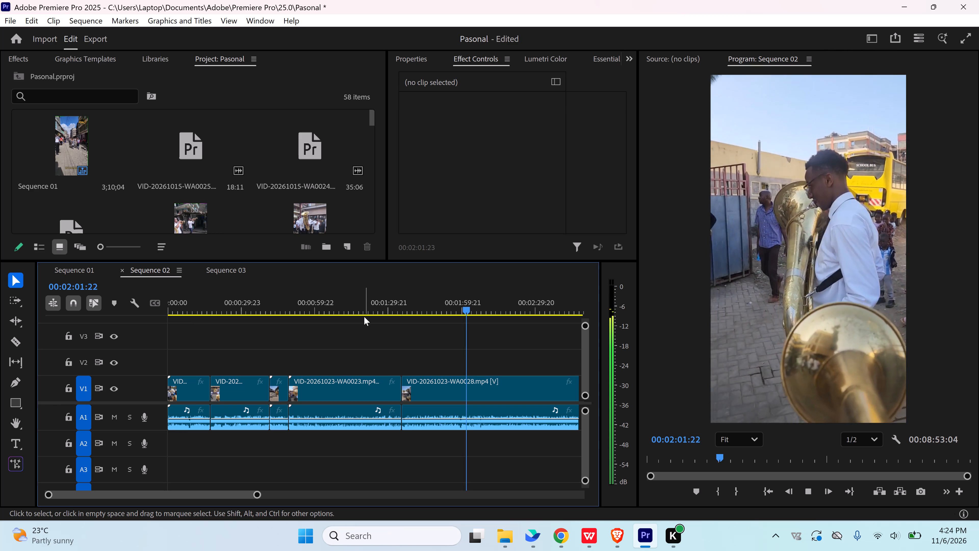
key("space")
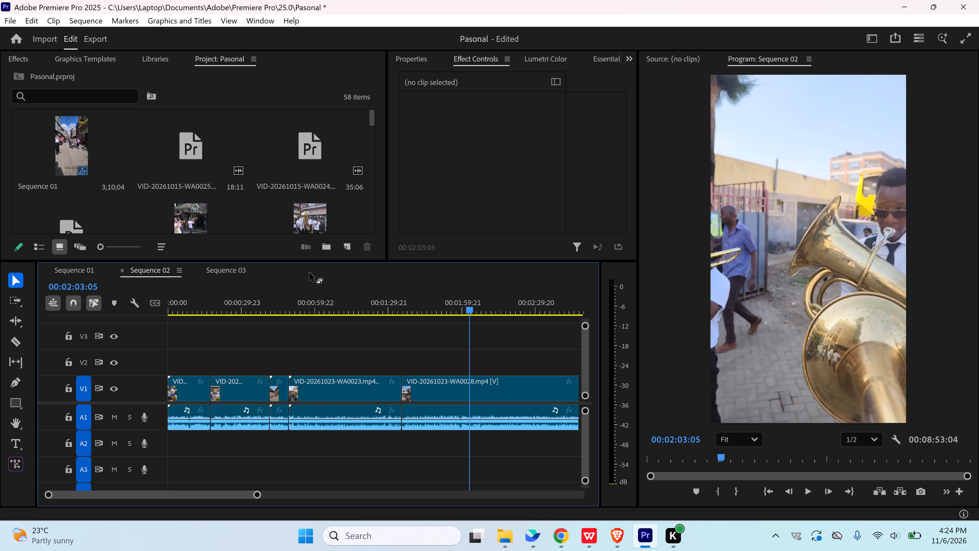
Play from 00:00:46:13 through VID-20261023-WA0023 and split VID-20261023-WA0028 at 00:01:43:08 with the Razor tool.
left_click(353, 306)
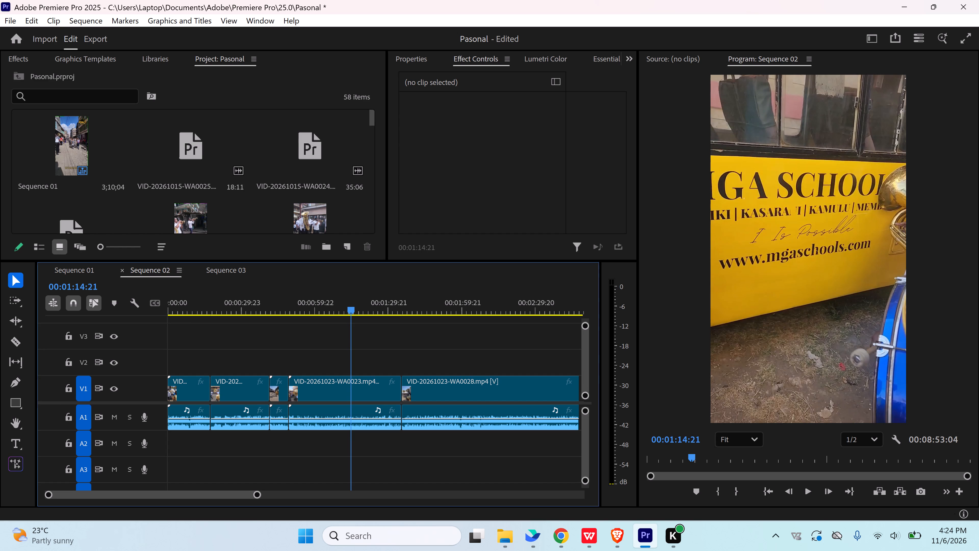
left_click(284, 297)
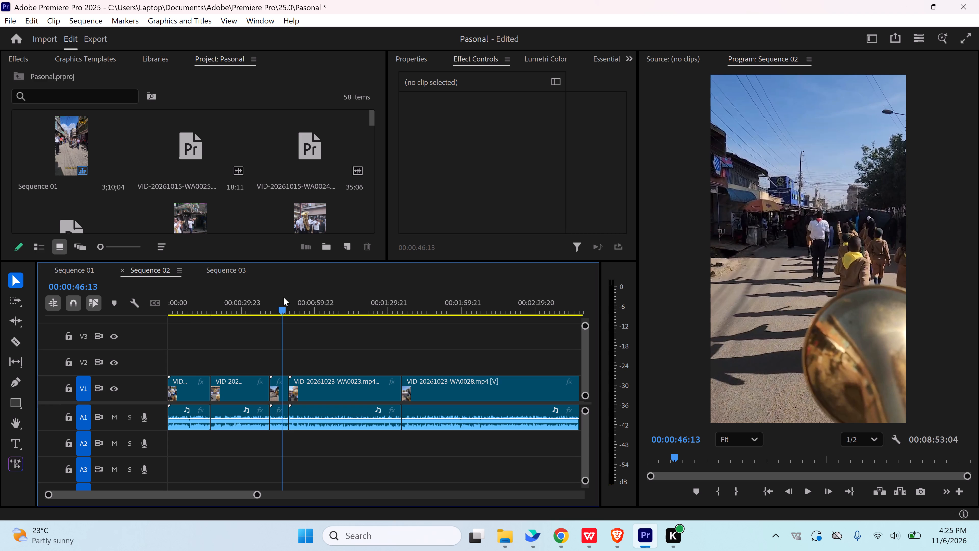
key("space")
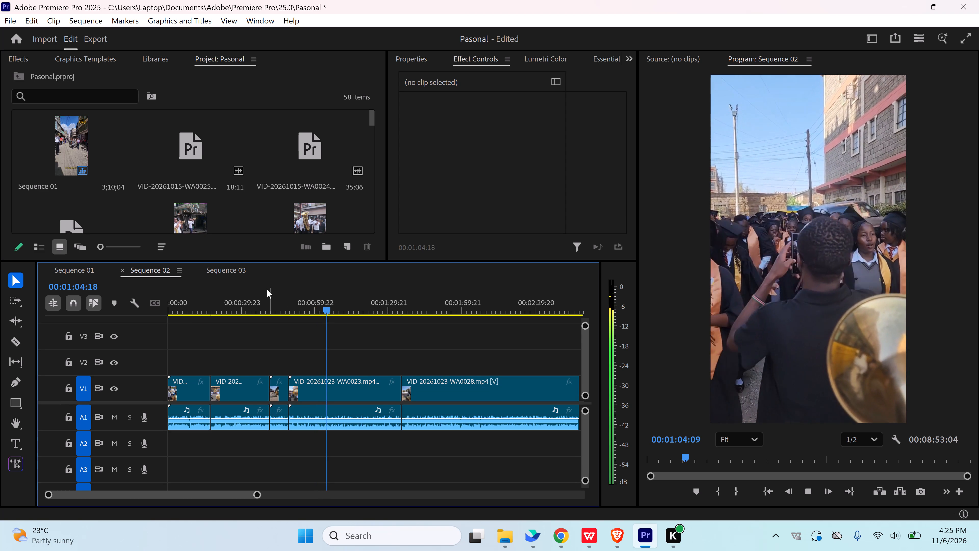
left_click(297, 344)
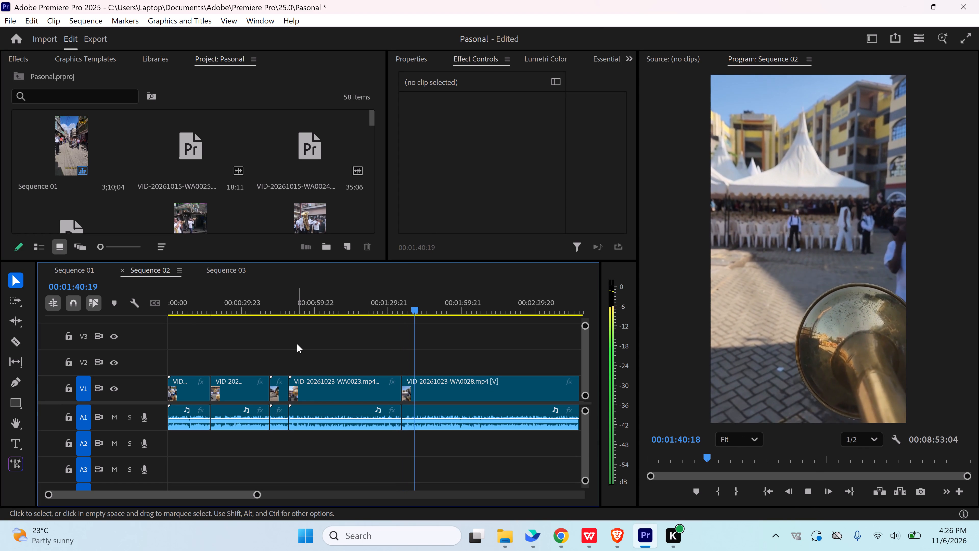
key("c")
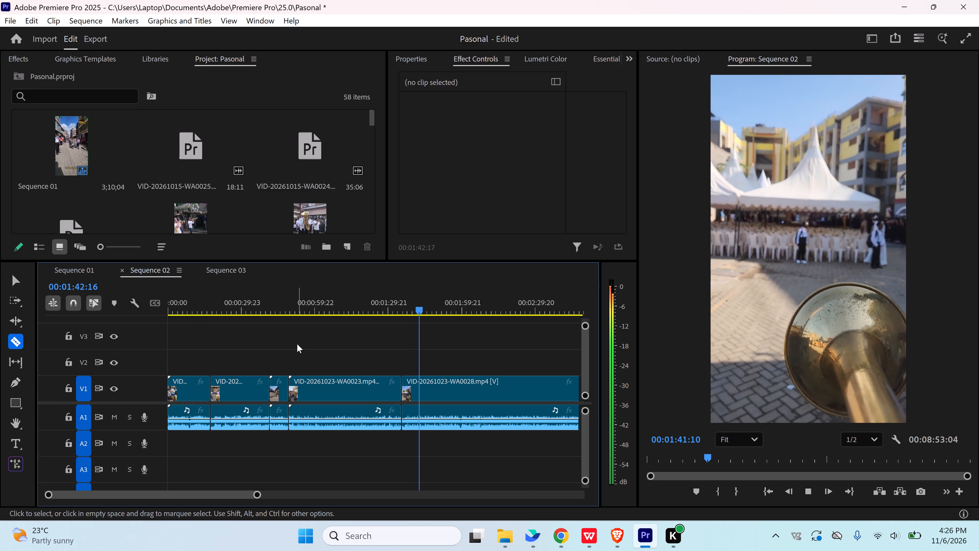
key("space")
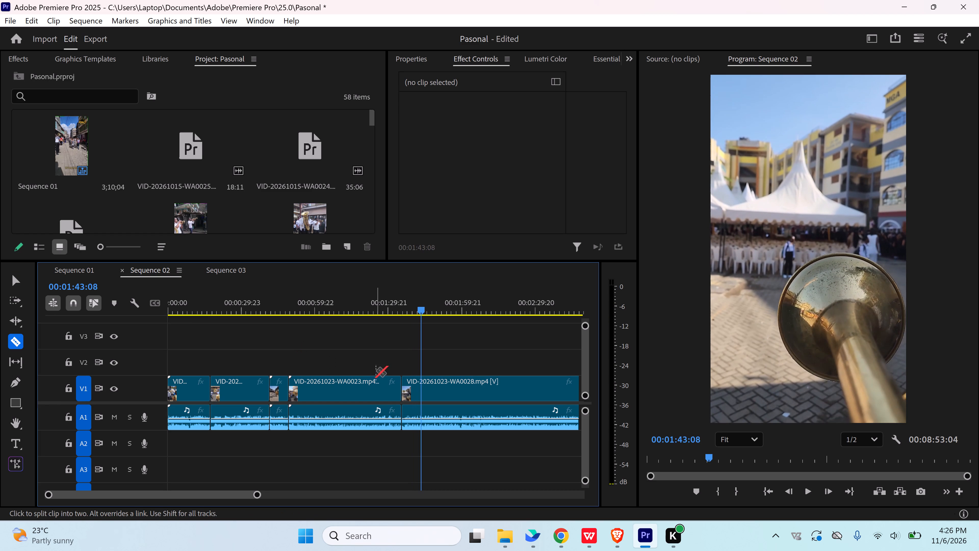
left_click(422, 390)
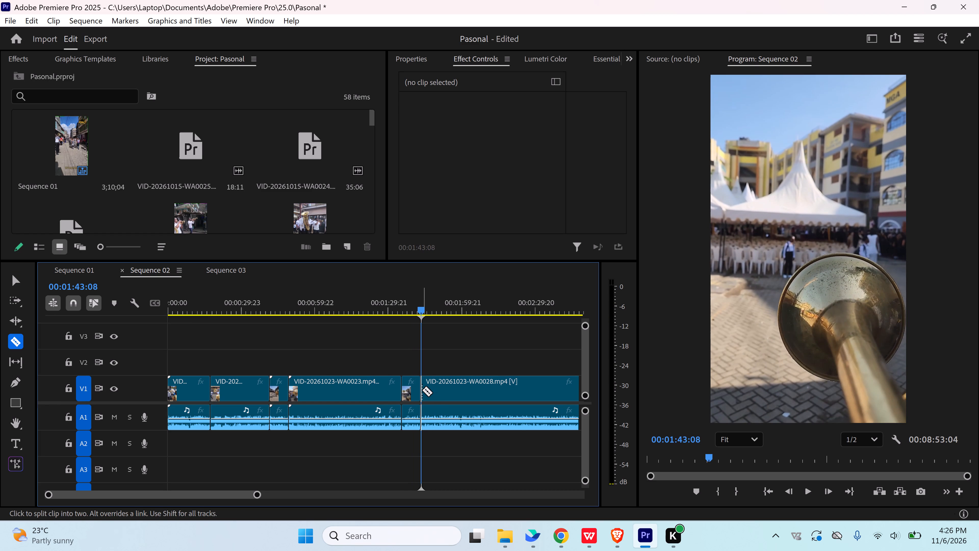
Delete the part of VID-20261023-WA0028 before 00:01:43:08 and close the gap after VID-20261023-WA0023.
key("v")
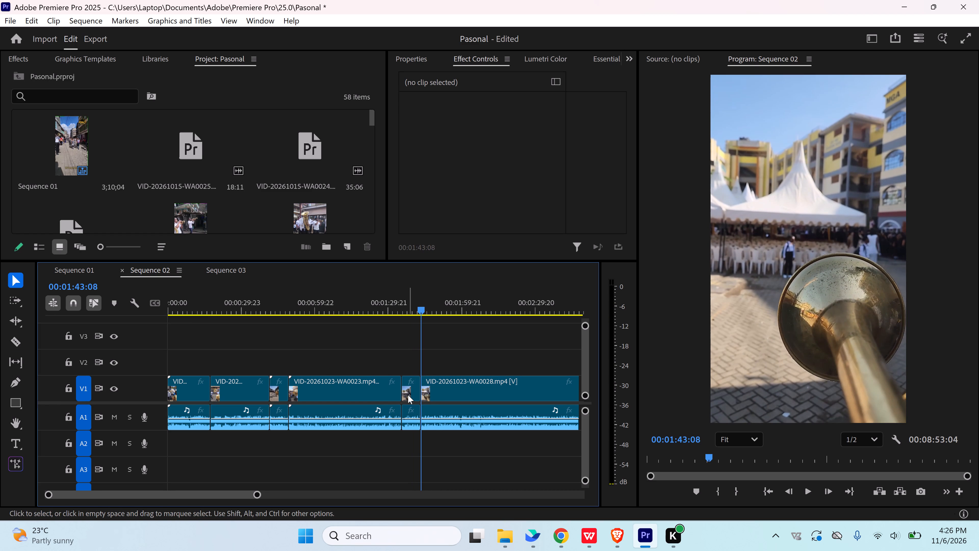
left_click(414, 398)
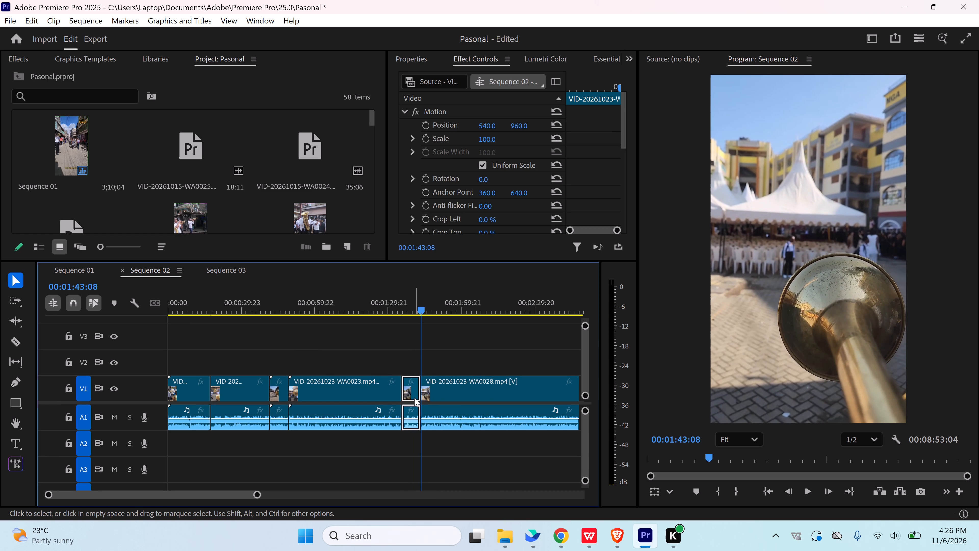
key("Delete")
left_click(414, 398)
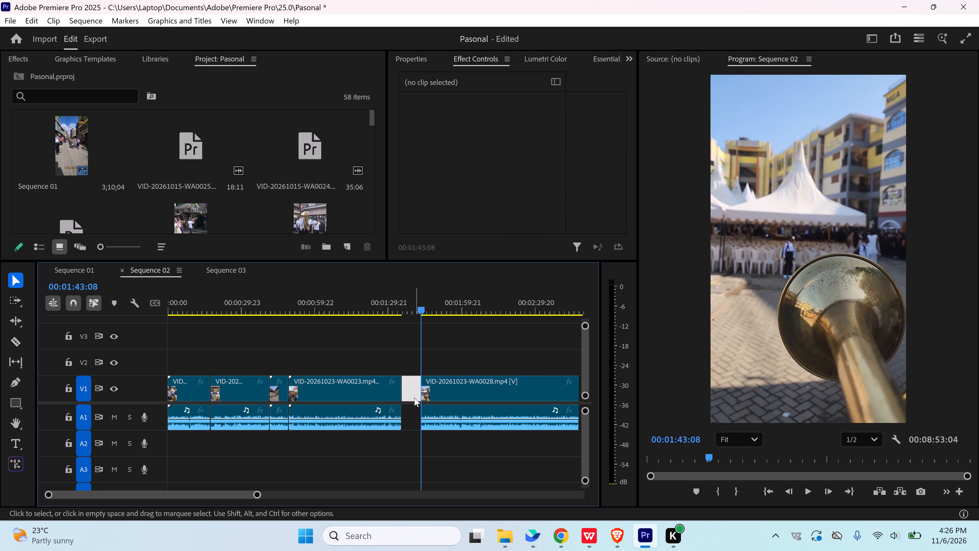
key("Delete")
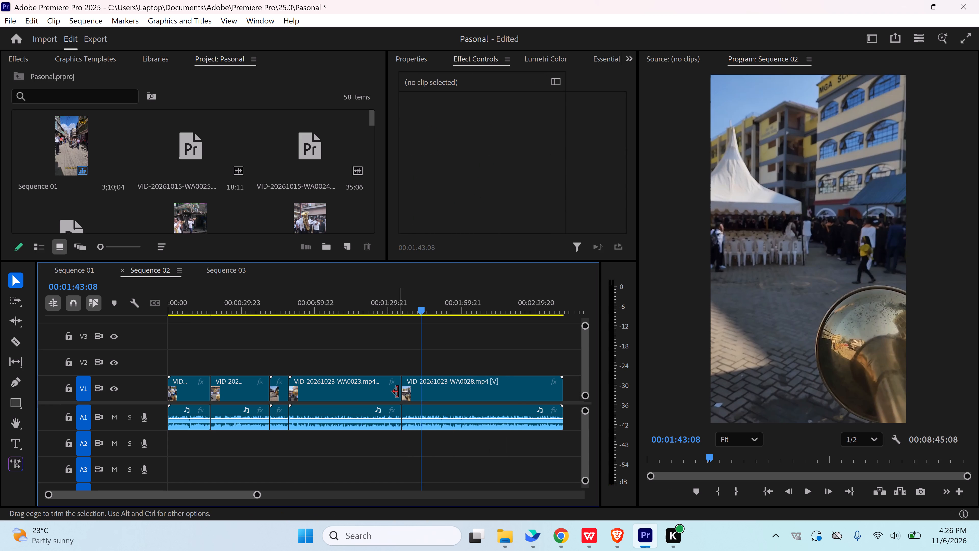